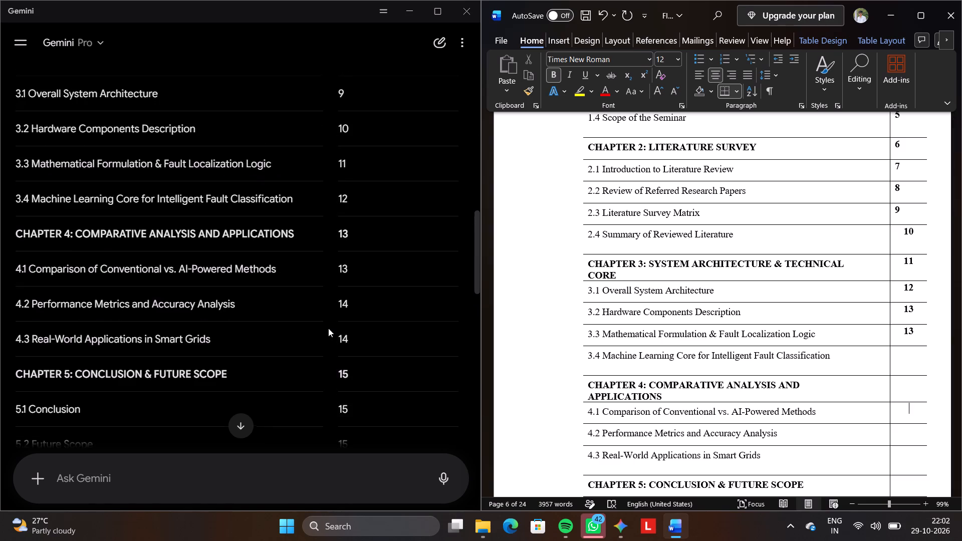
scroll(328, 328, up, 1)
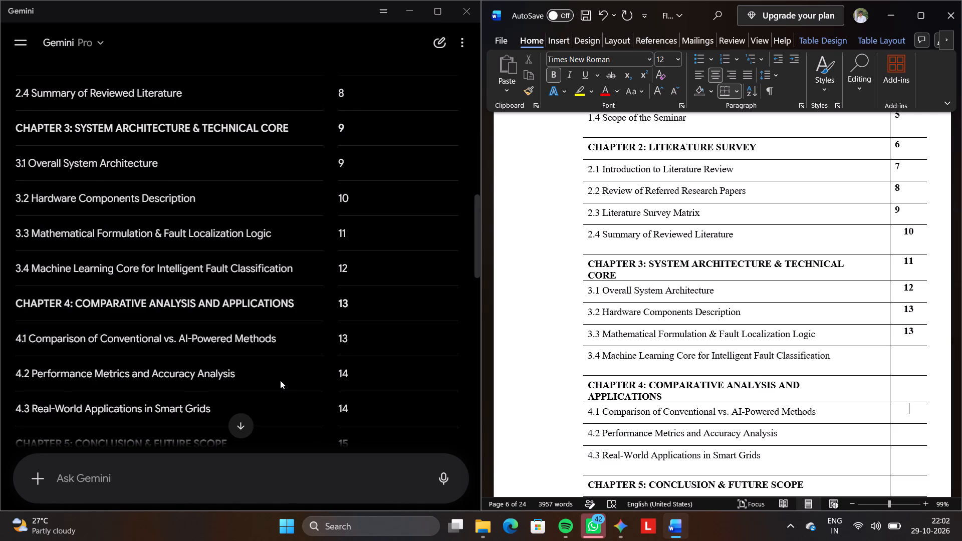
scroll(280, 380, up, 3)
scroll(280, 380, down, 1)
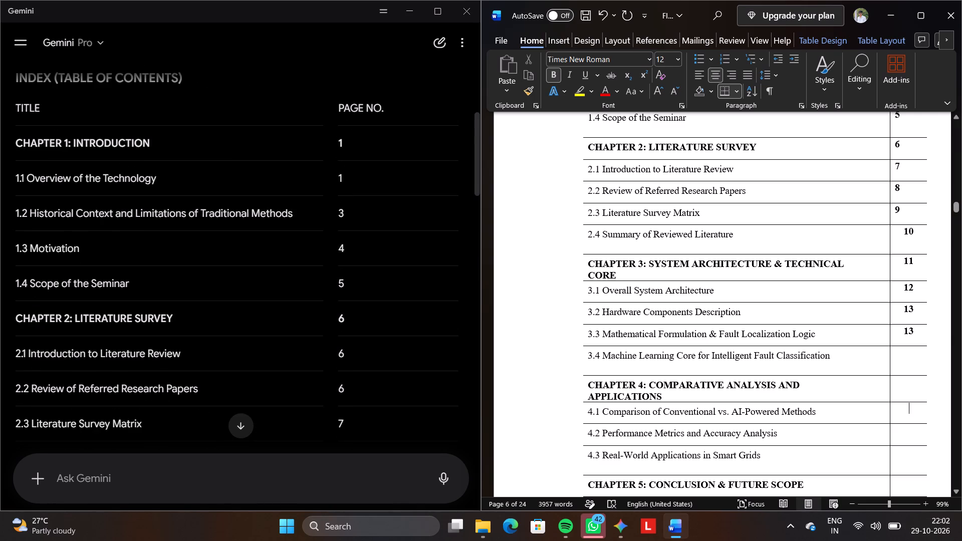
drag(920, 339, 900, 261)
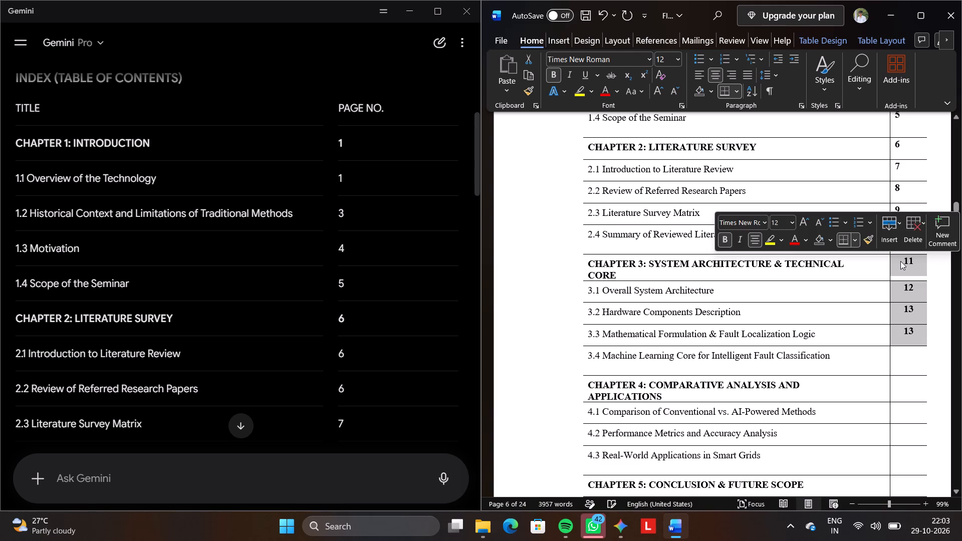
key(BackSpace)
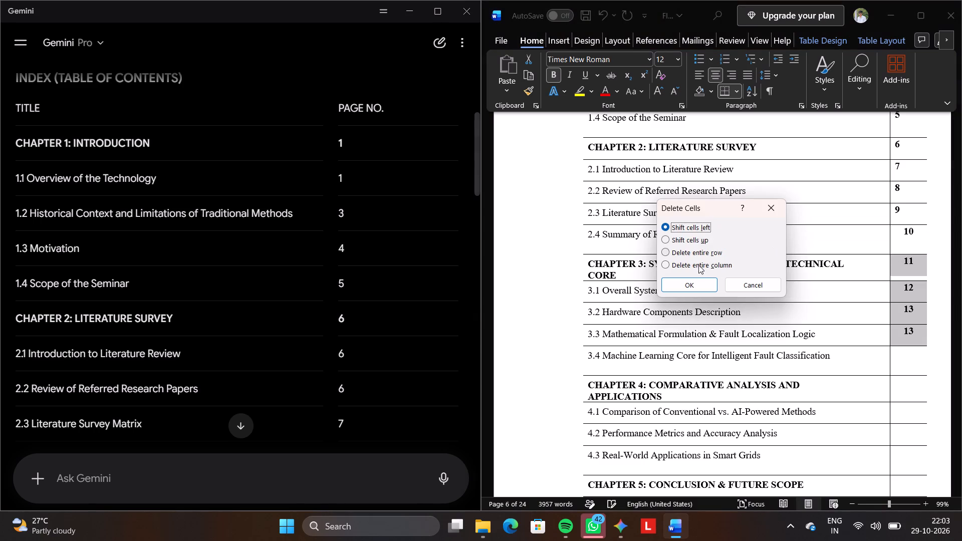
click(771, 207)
Autofit the width of the page-number cells for the Chapter 3 heading and sections 3.1 to 3.3.
click(925, 334)
triple_click(925, 334)
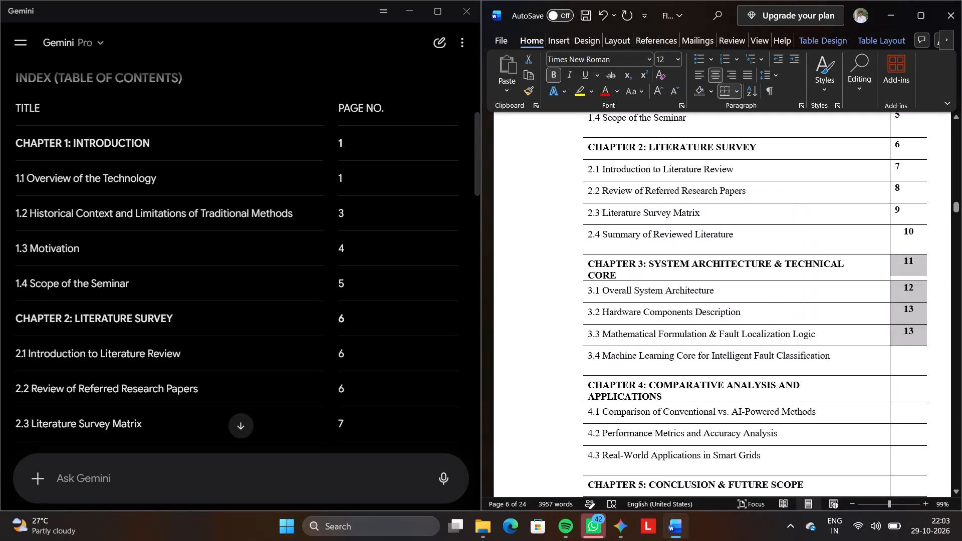
click(925, 334)
triple_click(925, 334)
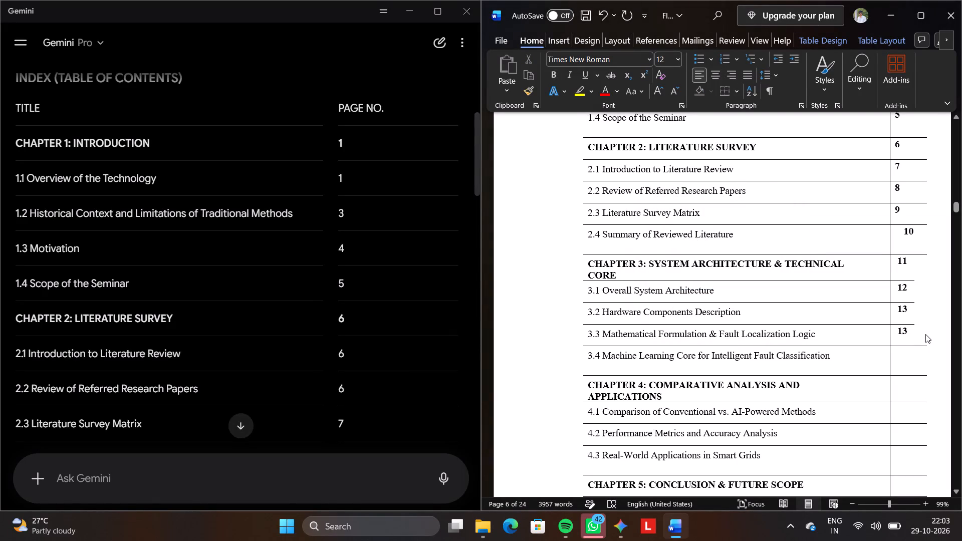
Clear the page number from section 2.2 Review of Referred Research Papers.
drag(925, 334, 908, 113)
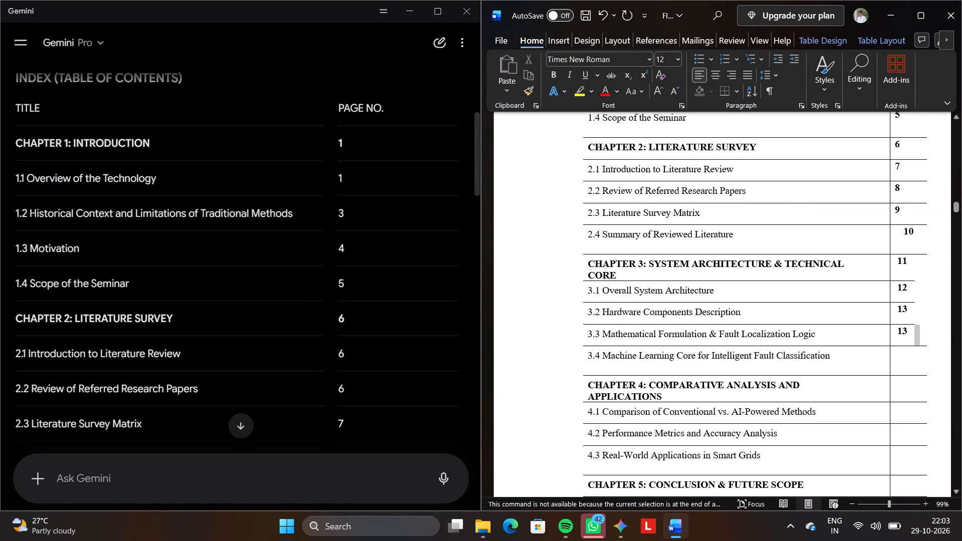
drag(908, 113, 908, 99)
click(908, 99)
click(726, 294)
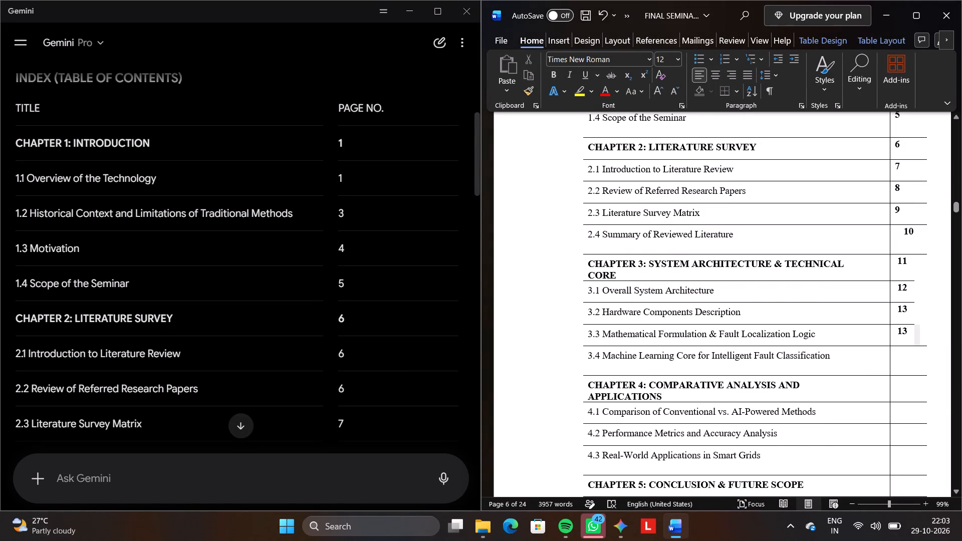
drag(918, 339, 888, 210)
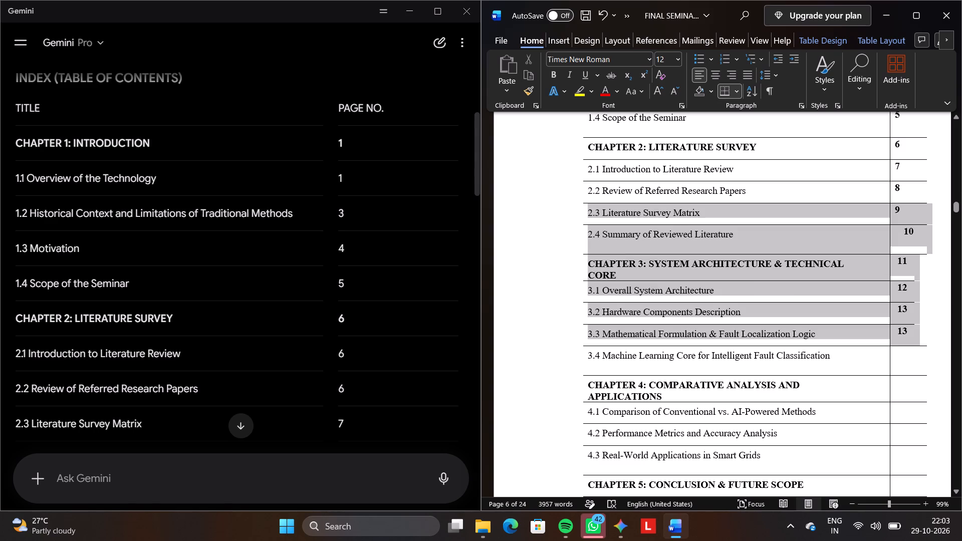
drag(888, 210, 899, 196)
key(a)
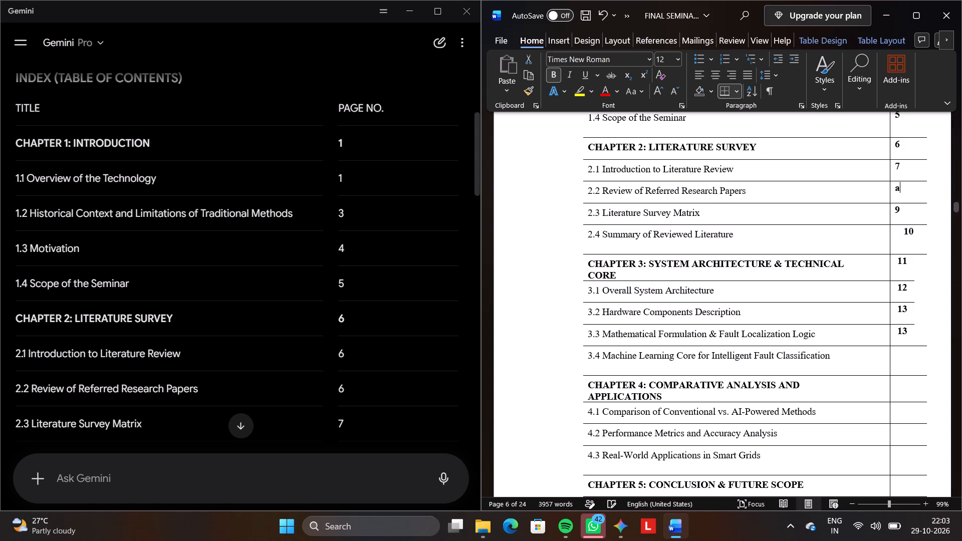
key(BackSpace)
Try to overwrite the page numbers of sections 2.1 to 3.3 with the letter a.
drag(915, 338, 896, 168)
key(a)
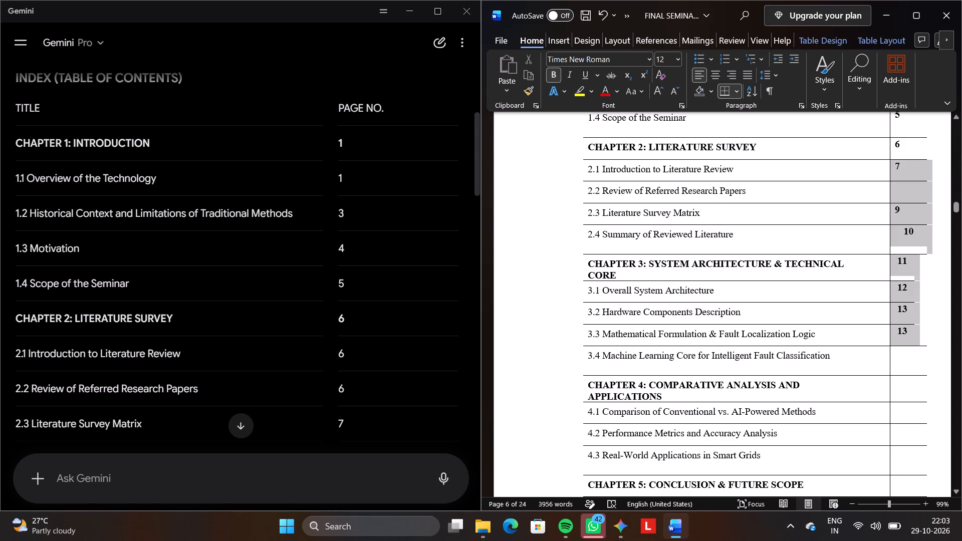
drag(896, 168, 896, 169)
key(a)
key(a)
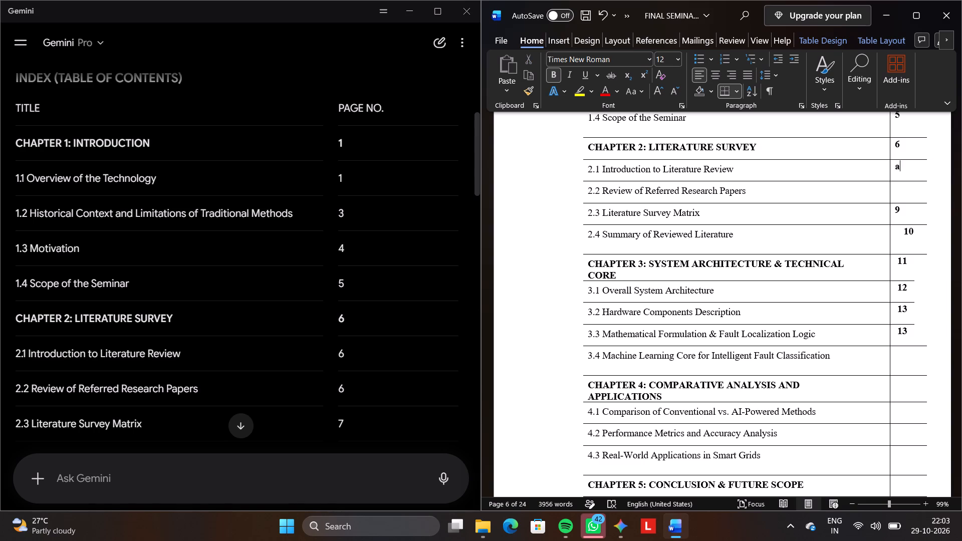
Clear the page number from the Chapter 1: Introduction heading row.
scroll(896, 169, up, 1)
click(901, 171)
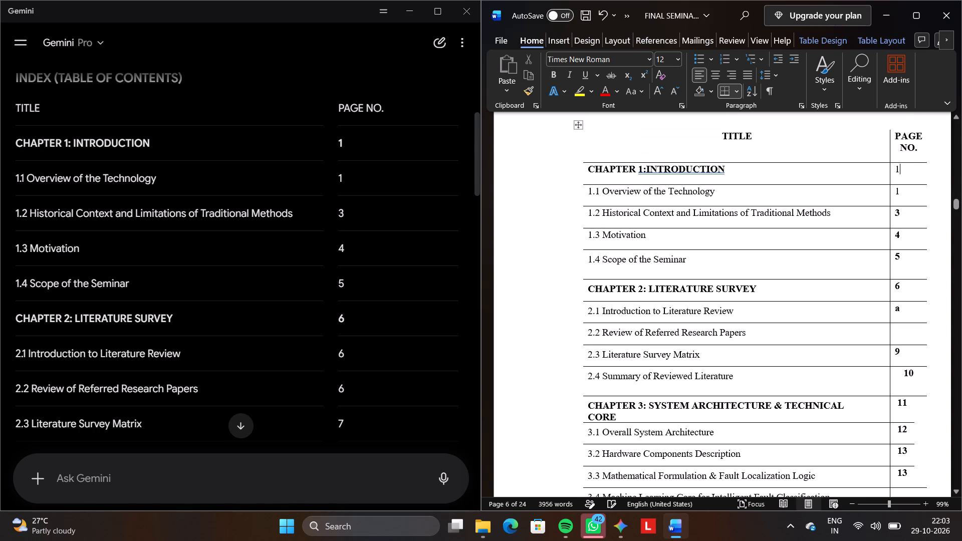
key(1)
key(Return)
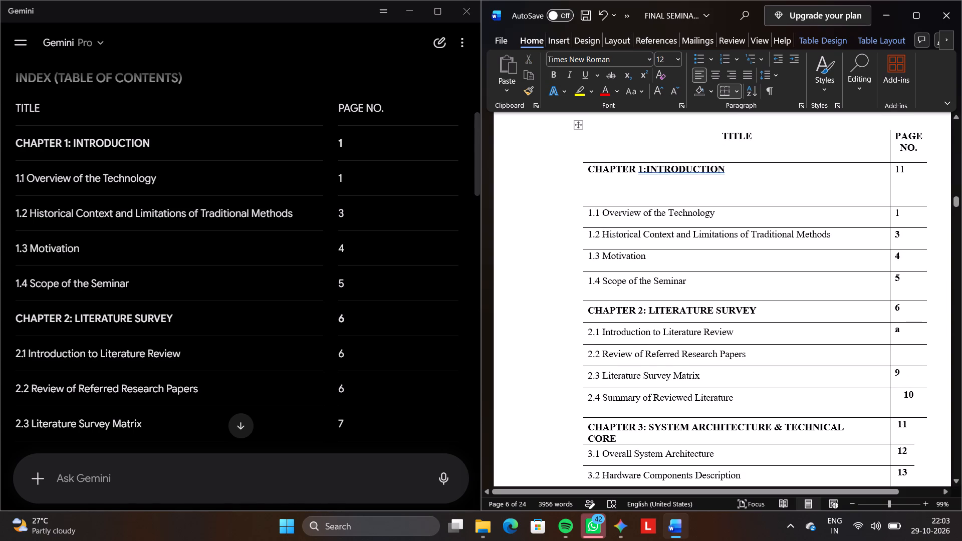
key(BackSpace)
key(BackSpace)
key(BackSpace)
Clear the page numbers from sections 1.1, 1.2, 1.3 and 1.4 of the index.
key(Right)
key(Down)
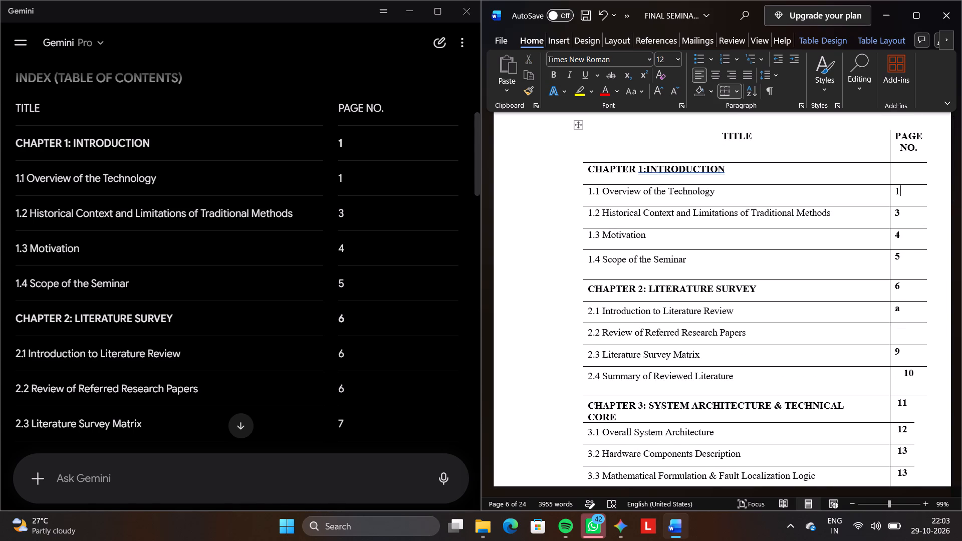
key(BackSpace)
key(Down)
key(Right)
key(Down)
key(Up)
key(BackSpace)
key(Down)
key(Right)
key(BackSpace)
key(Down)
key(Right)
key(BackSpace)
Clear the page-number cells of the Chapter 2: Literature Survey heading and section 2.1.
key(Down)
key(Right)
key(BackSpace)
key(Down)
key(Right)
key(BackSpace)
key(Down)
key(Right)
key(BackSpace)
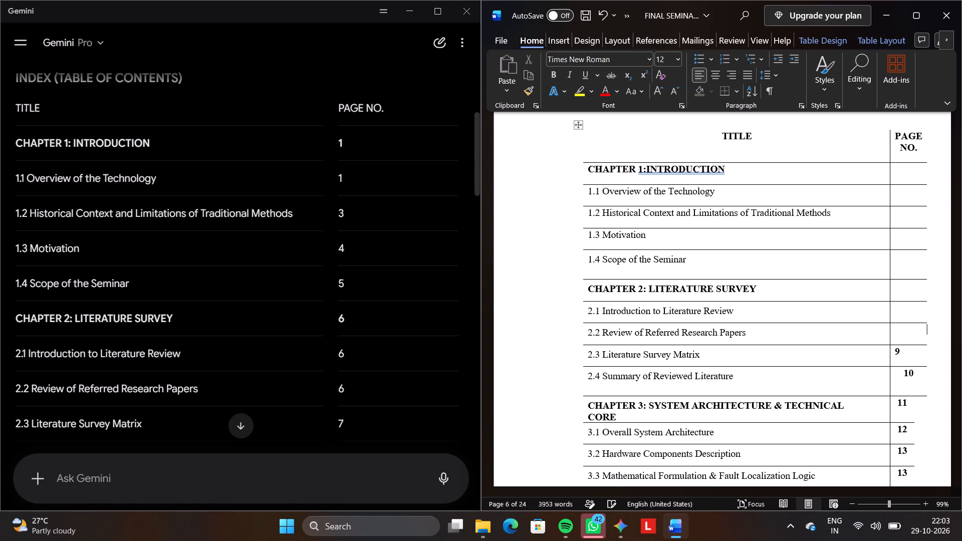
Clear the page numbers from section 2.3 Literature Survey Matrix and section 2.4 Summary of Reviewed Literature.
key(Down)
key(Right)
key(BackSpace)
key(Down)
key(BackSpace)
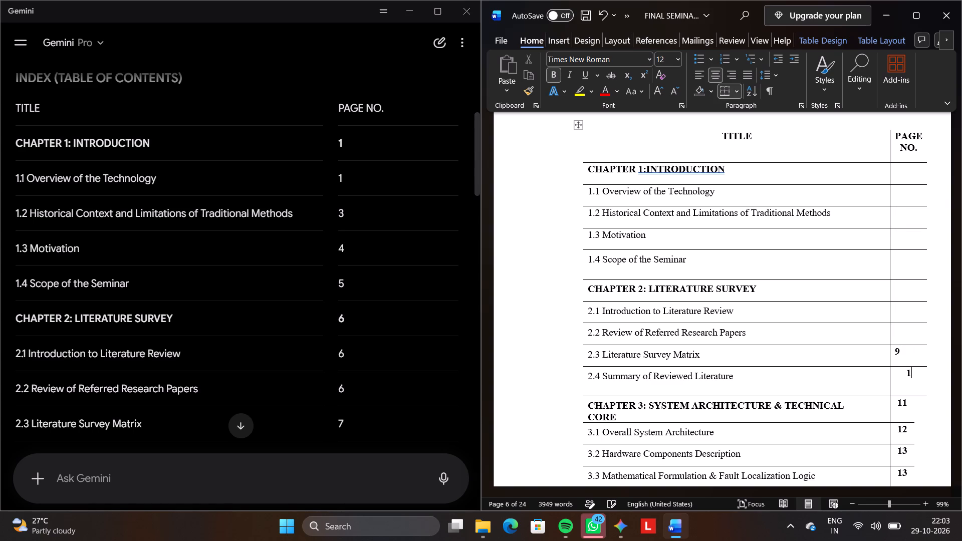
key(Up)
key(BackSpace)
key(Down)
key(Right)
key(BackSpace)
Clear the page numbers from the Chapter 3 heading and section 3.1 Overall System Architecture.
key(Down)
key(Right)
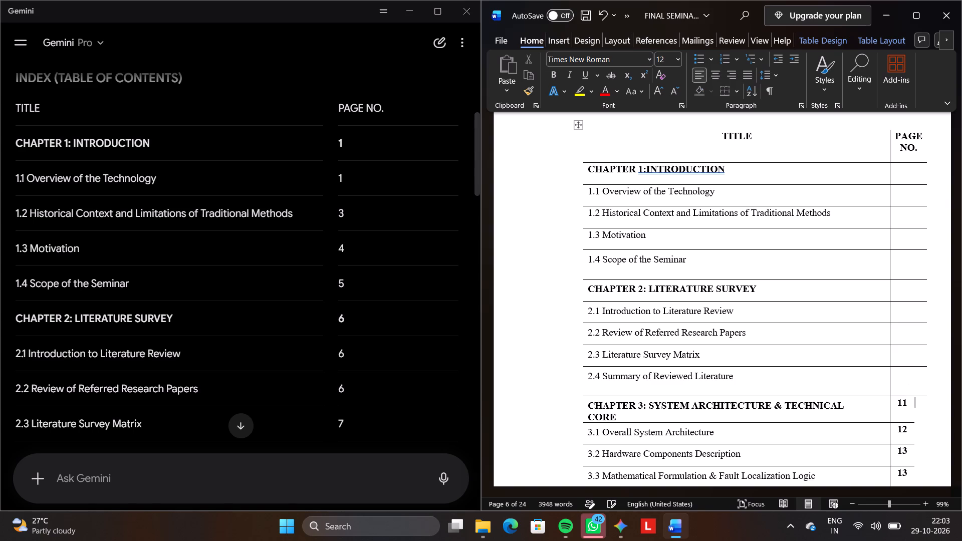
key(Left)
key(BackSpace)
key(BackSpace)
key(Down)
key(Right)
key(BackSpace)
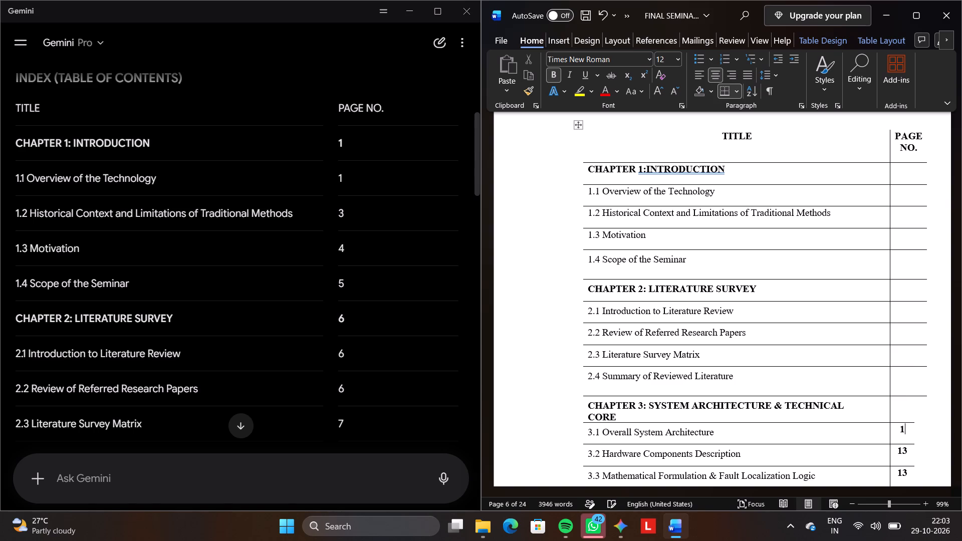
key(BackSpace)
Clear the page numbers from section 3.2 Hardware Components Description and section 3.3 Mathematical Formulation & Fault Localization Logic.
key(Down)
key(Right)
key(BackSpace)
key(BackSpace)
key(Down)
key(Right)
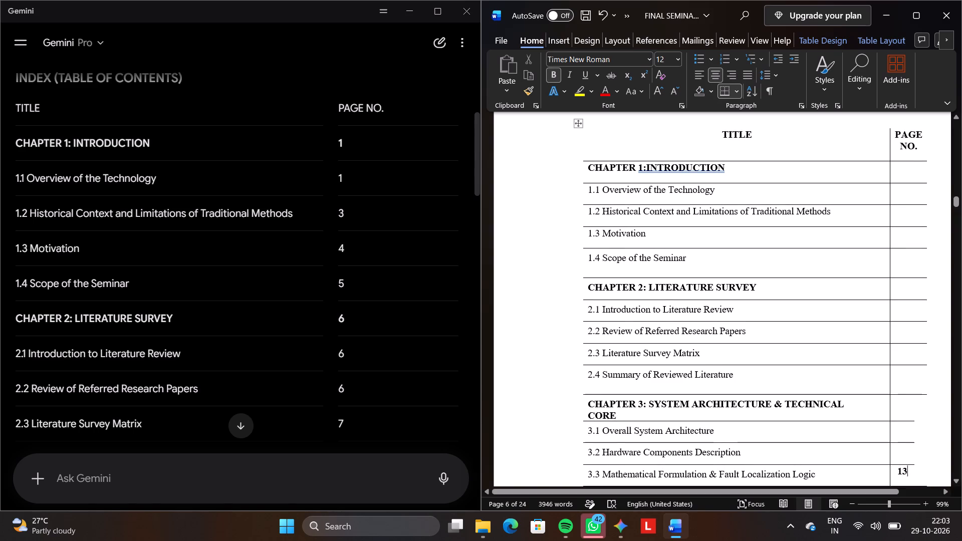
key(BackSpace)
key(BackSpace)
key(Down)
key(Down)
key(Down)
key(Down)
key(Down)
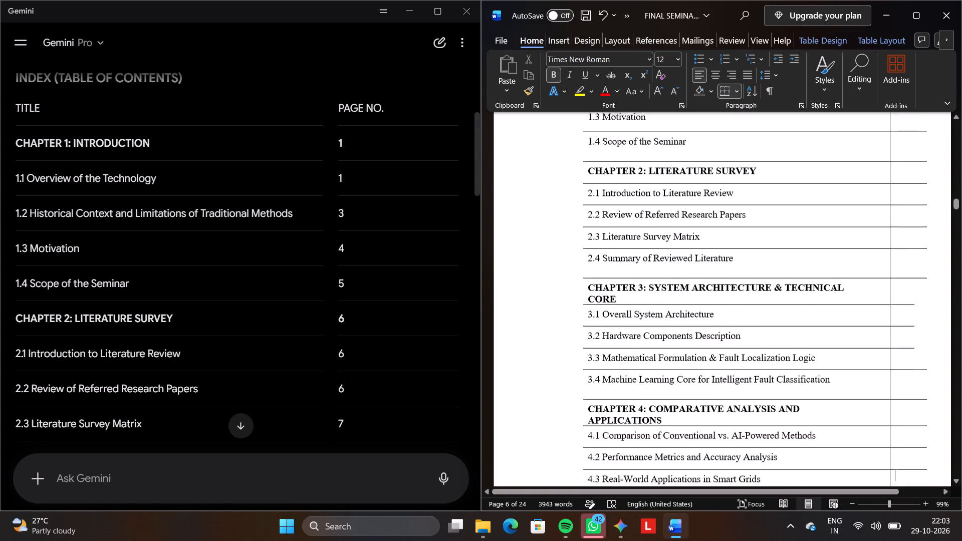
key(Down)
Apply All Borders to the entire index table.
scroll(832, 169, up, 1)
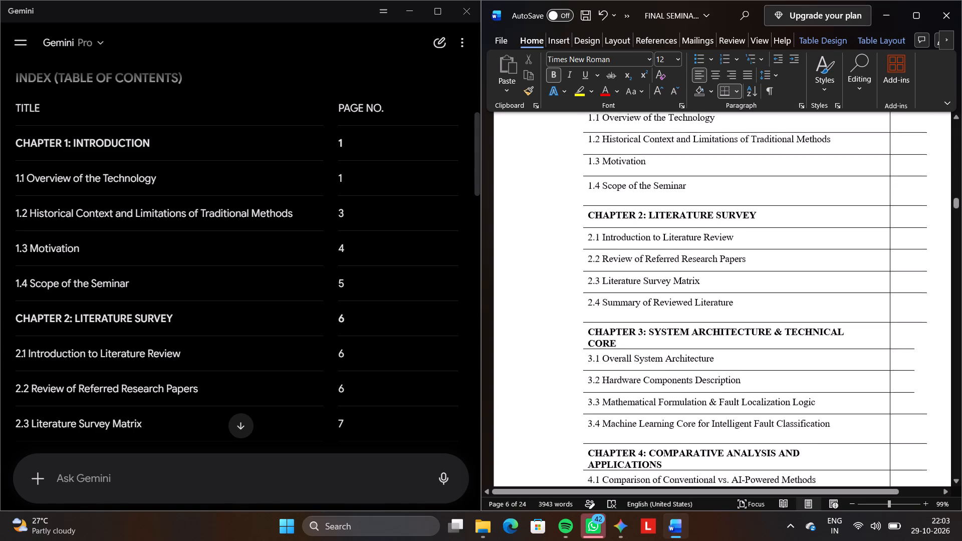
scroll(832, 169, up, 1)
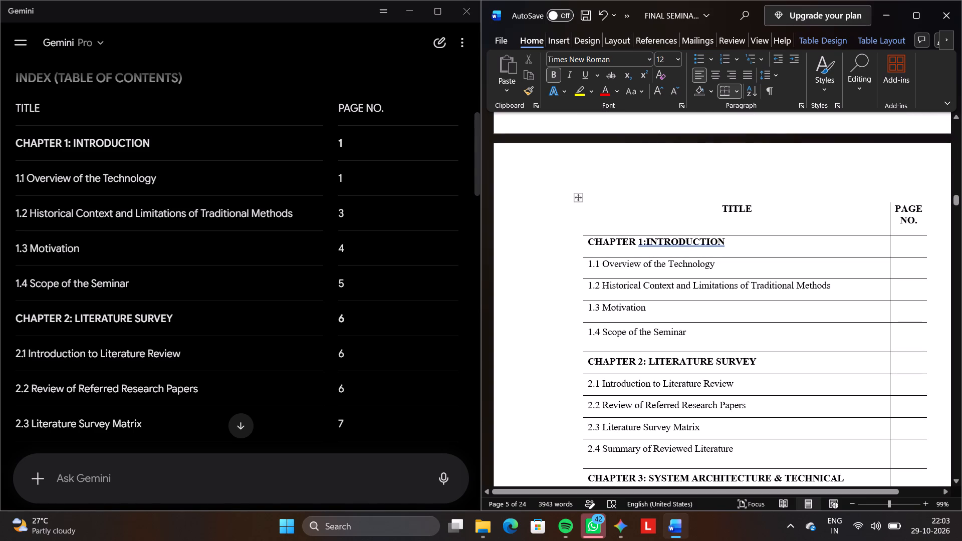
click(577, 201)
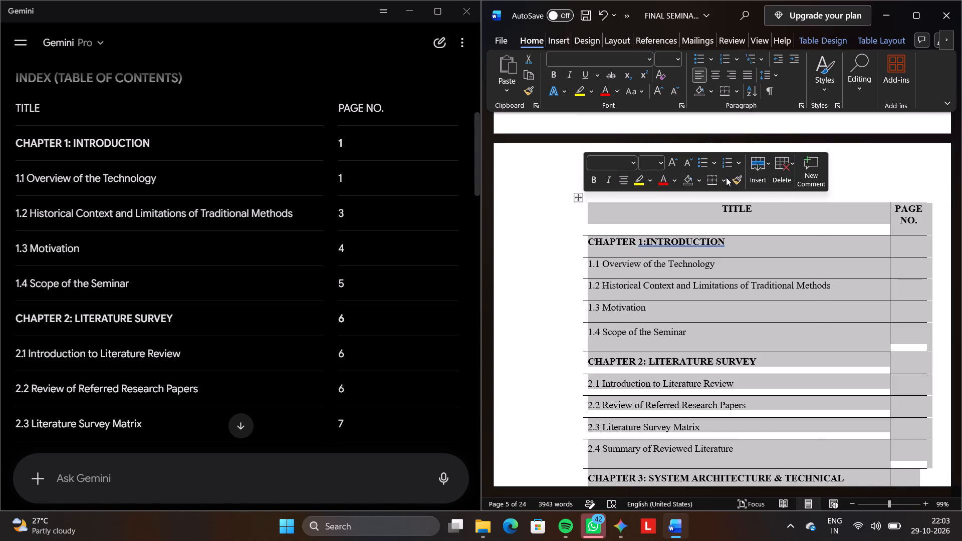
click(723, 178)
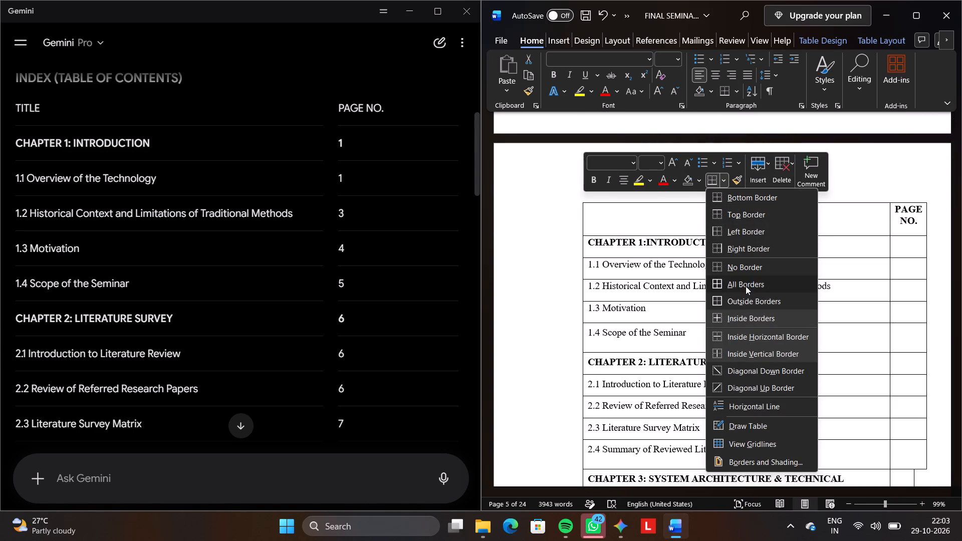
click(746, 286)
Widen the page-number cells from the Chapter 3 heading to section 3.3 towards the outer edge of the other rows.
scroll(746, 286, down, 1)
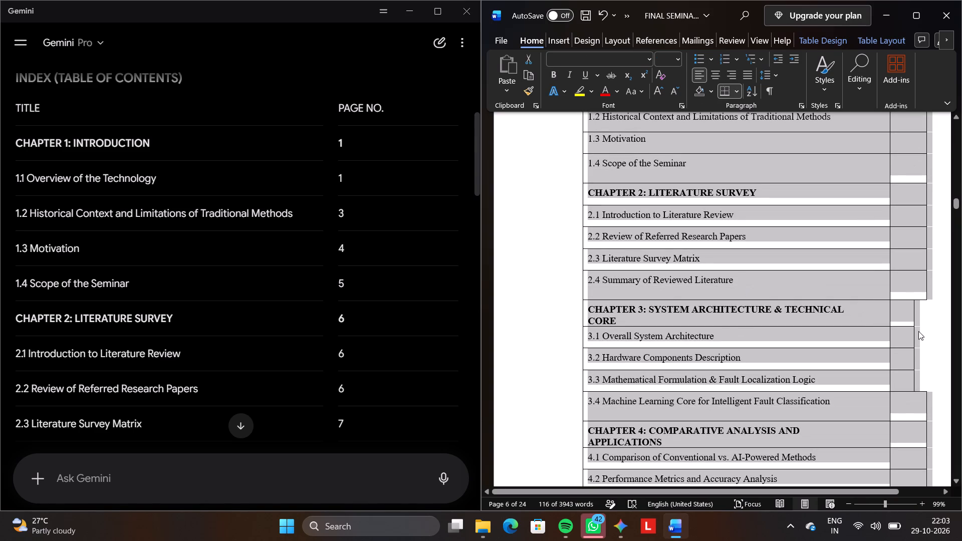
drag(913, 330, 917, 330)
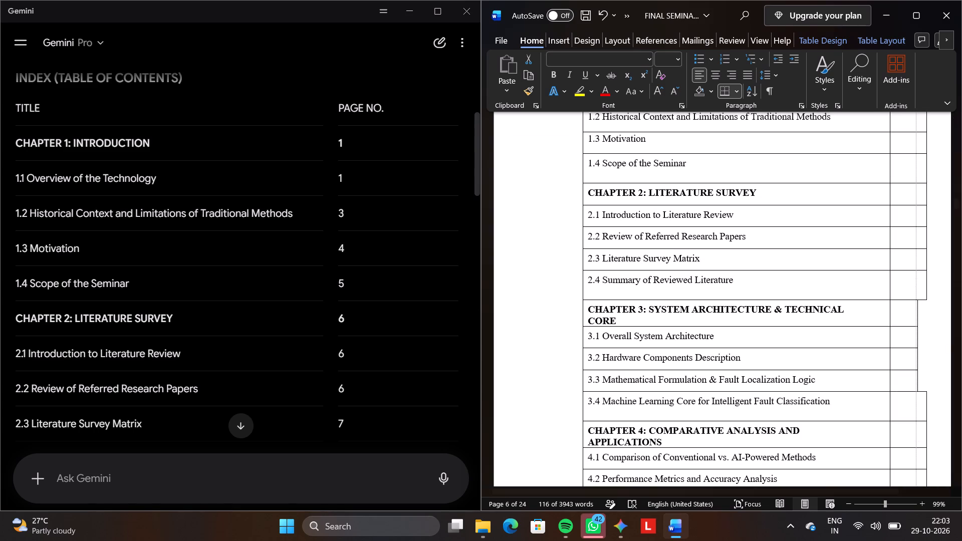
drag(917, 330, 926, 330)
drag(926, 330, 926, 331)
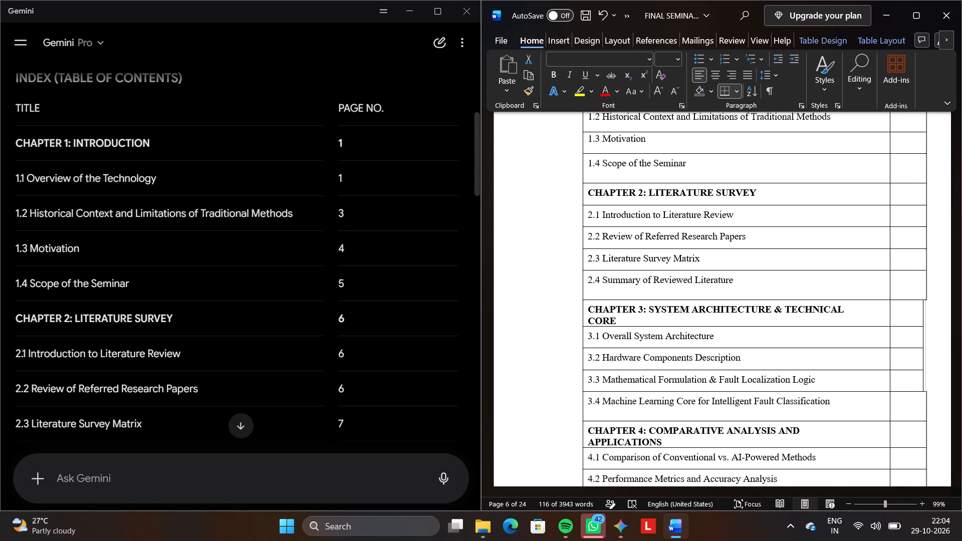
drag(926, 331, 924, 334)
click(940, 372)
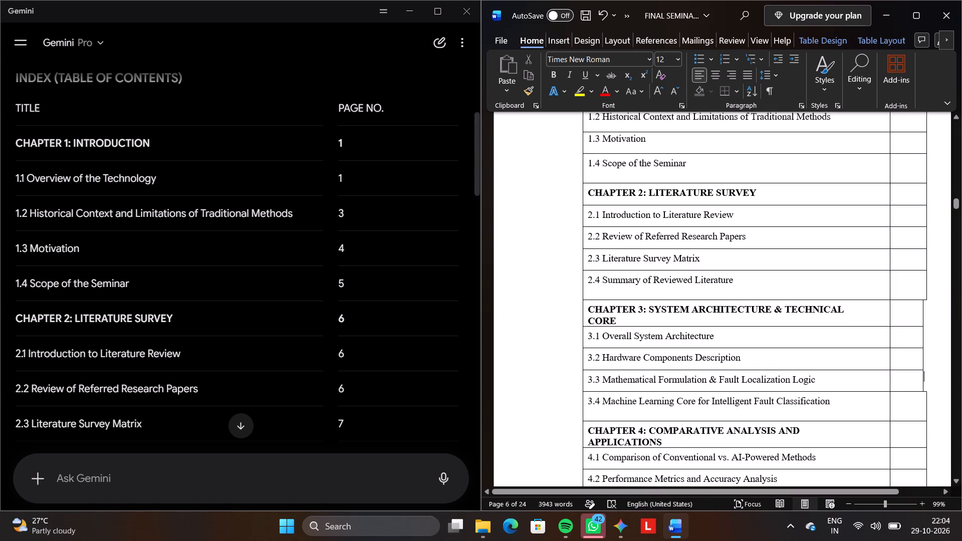
Undo the index edits back to the point where only the Chapter 1 heading and sections 1.1 to 1.3 have page numbers.
key(ctrl+z)
key(ctrl+z)
key(ctrl+z)
key(ctrl+z)
key(ctrl+z)
key(ctrl+z)
key(ctrl+z)
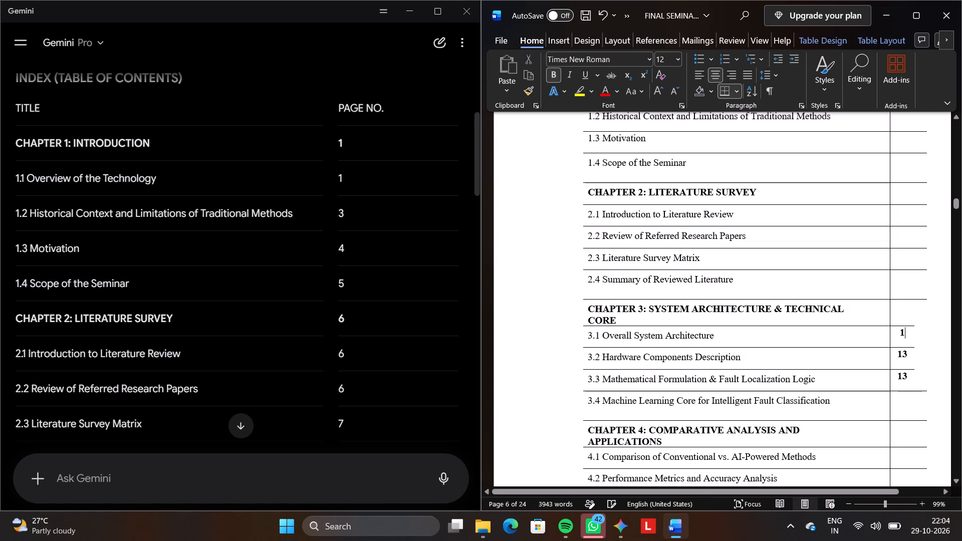
key(ctrl+z)
key(ctrl+z)
key(ctrl+z)
key(ctrl+z)
key(ctrl+z)
key(ctrl+z)
key(ctrl+z)
key(ctrl+z)
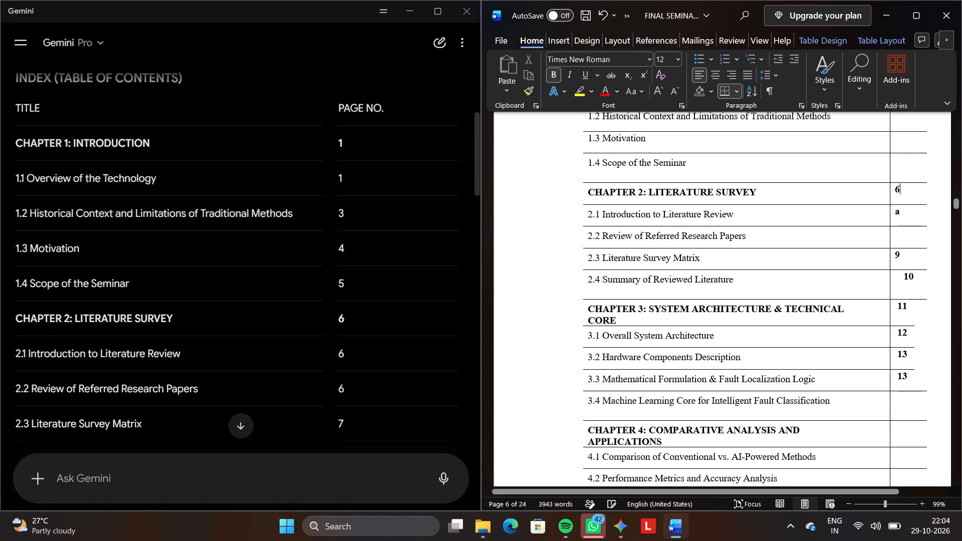
key(ctrl+z)
key(ctrl+z)
key(ctrl+z)
key(ctrl+z)
key(ctrl+z)
key(ctrl+z)
key(ctrl+z)
key(ctrl+z)
key(ctrl+z)
key(ctrl+z)
key(ctrl+z)
key(ctrl+z)
key(ctrl+z)
key(ctrl+z)
key(ctrl+z)
key(ctrl+z)
key(ctrl+z)
key(ctrl+z)
key(ctrl+z)
key(ctrl+z)
key(ctrl+z)
key(ctrl+z)
key(ctrl+z)
key(ctrl+z)
key(ctrl+z)
key(ctrl+z)
key(ctrl+z)
key(ctrl+z)
key(ctrl+z)
key(ctrl+z)
key(ctrl+z)
key(ctrl+z)
key(ctrl+z)
key(ctrl+z)
key(ctrl+z)
key(ctrl+z)
key(ctrl+z)
key(ctrl+z)
key(ctrl+z)
key(ctrl+z)
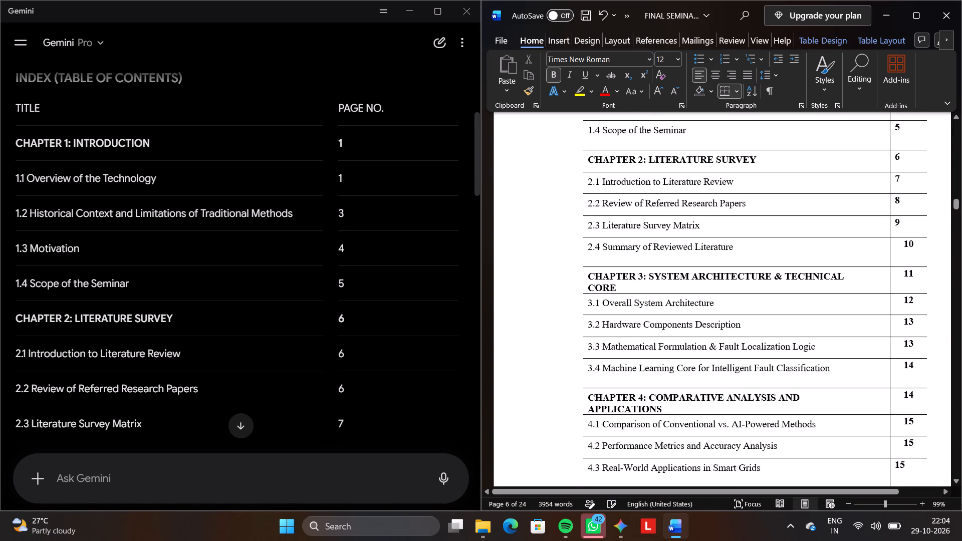
Enter page number 5 for section 1.4 Scope of the Seminar.
scroll(940, 372, up, 1)
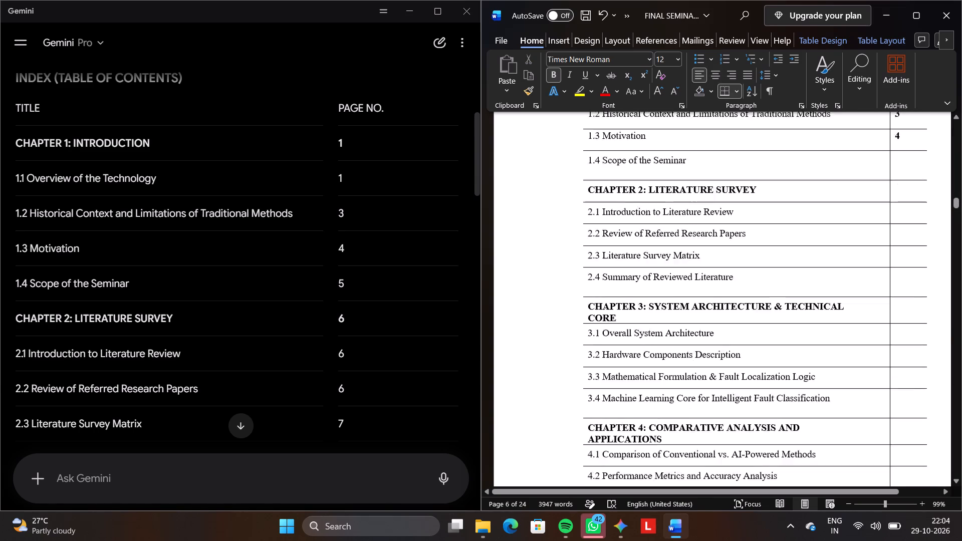
scroll(940, 372, up, 1)
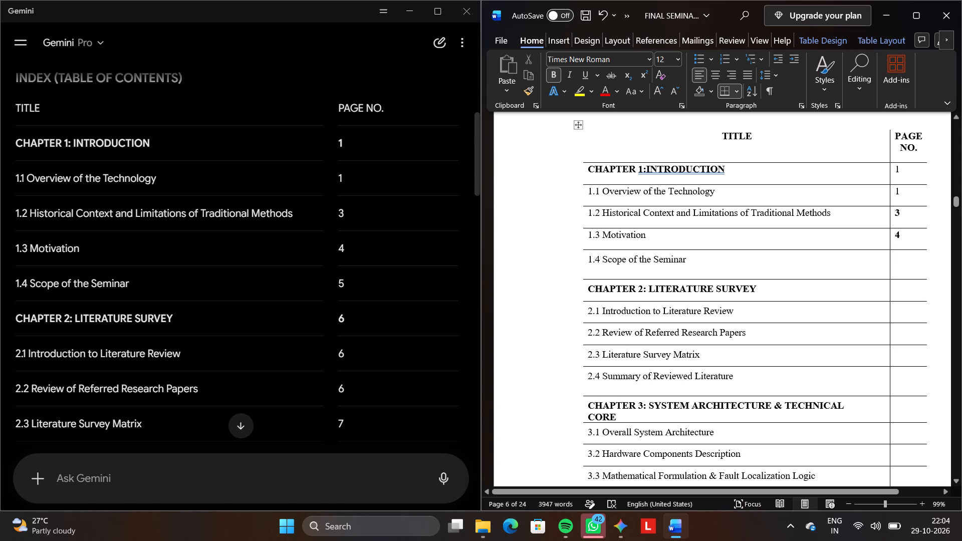
click(912, 175)
key(Down)
key(Down)
key(Down)
key(Down)
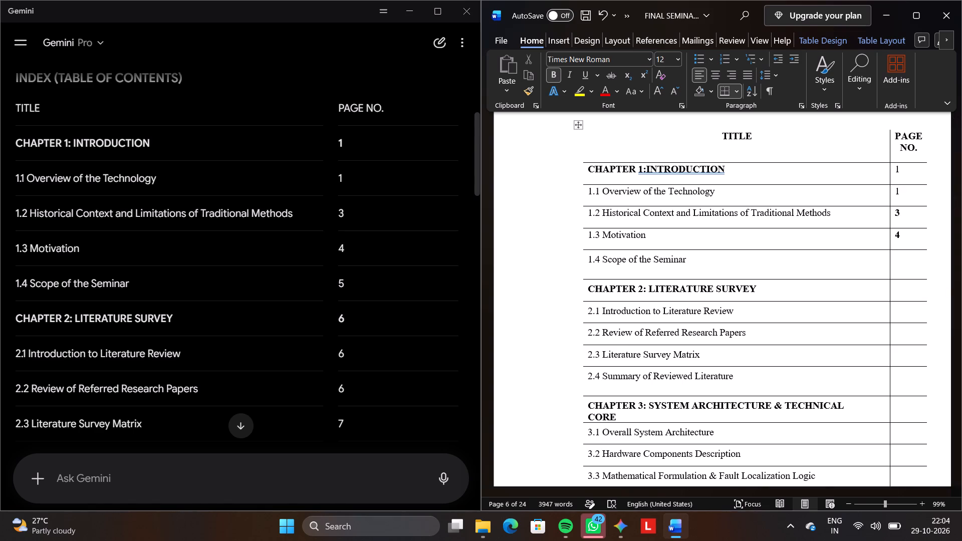
key(5)
Enter page number 6 for the Chapter 2 heading and sections 2.1 and 2.2, and 7 for section 2.3.
key(Down)
key(6)
key(Down)
key(6)
key(Down)
key(6)
key(Down)
key(7)
scroll(350, 223, down, 4)
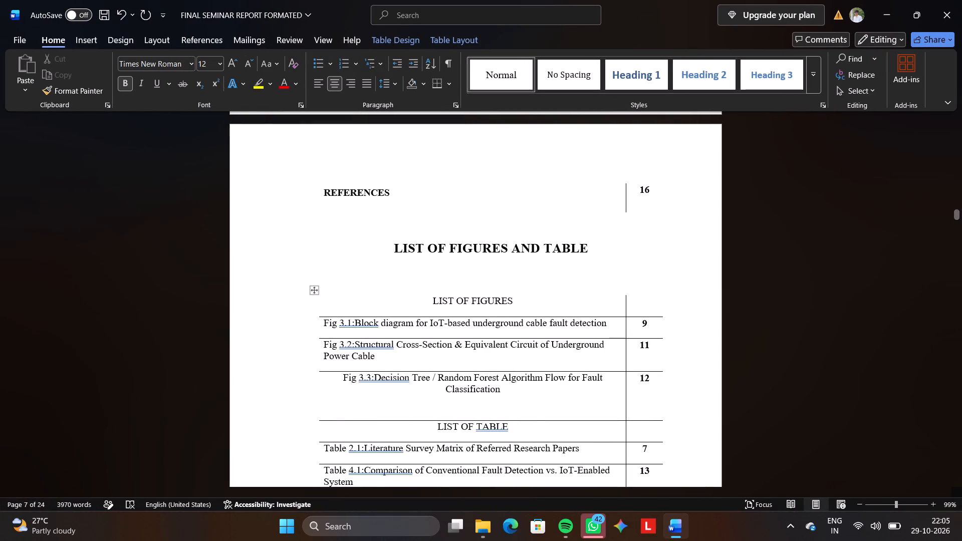
Review the completed index pages and the list of figures and tables across the report's front pages.
scroll(628, 216, down, 3)
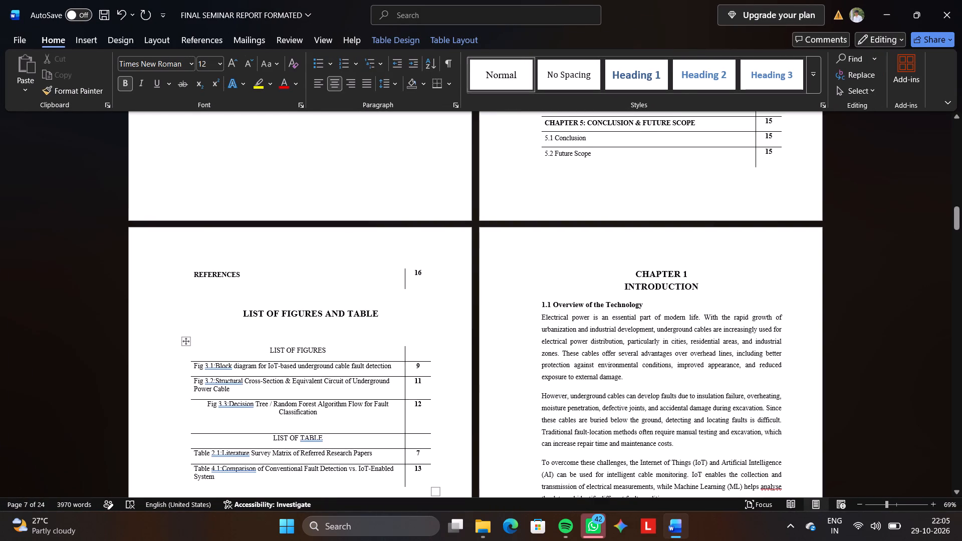
scroll(669, 240, up, 3)
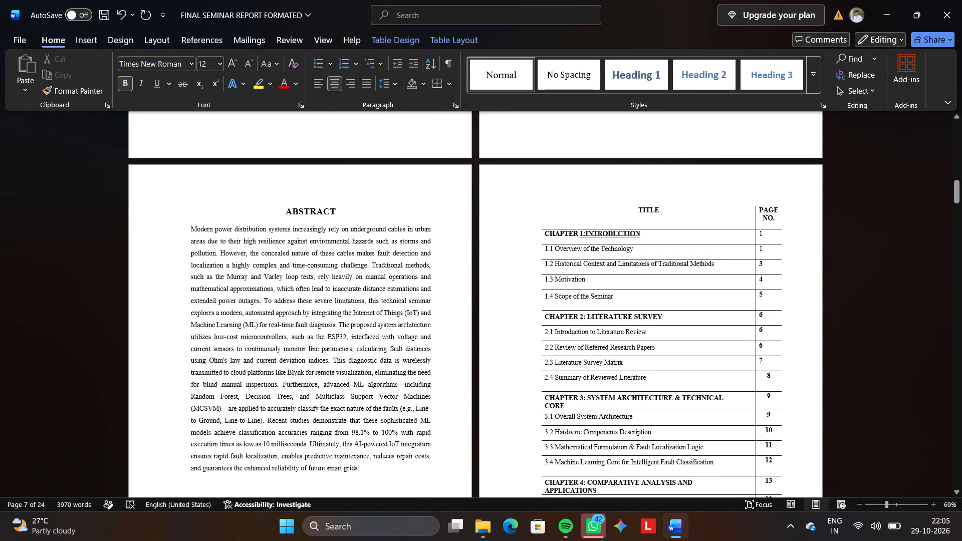
scroll(625, 216, up, 1)
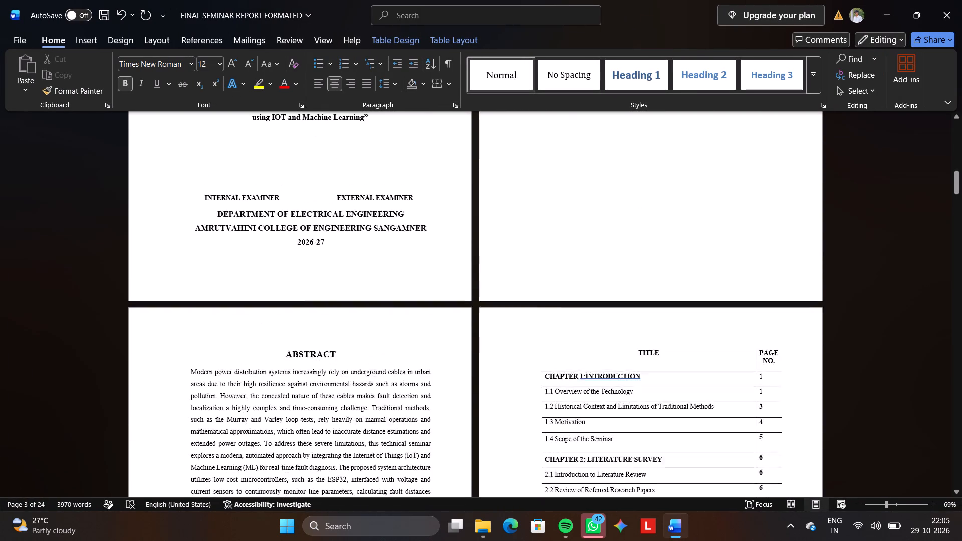
scroll(625, 216, down, 4)
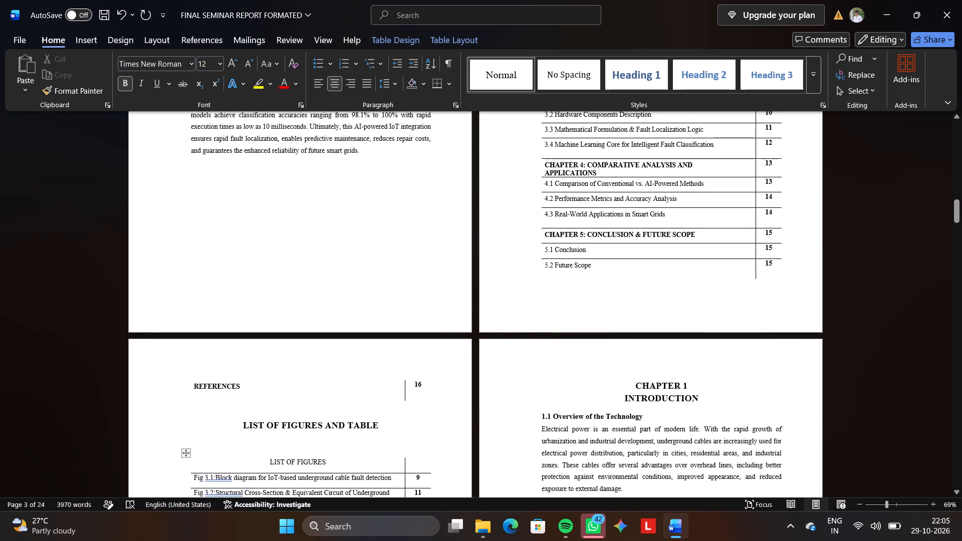
scroll(625, 216, up, 2)
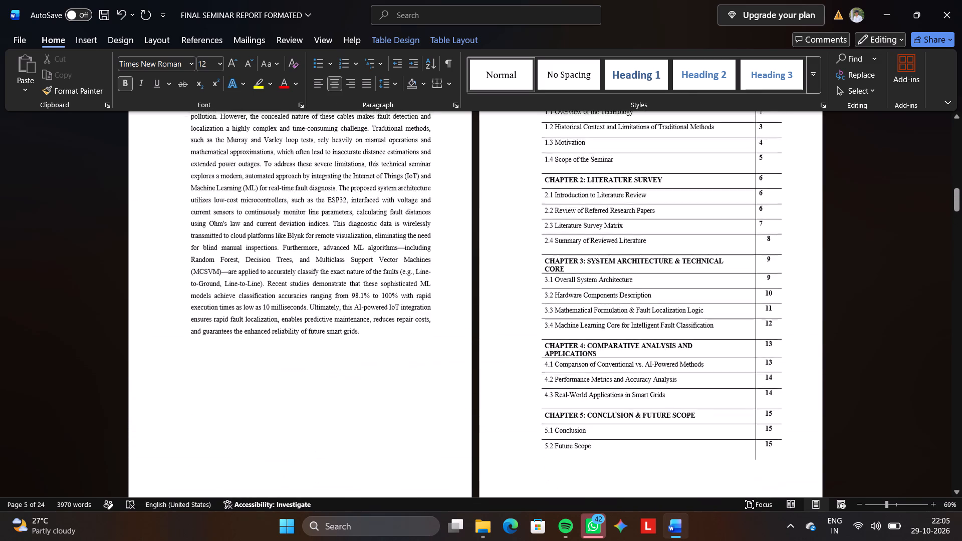
scroll(625, 216, up, 2)
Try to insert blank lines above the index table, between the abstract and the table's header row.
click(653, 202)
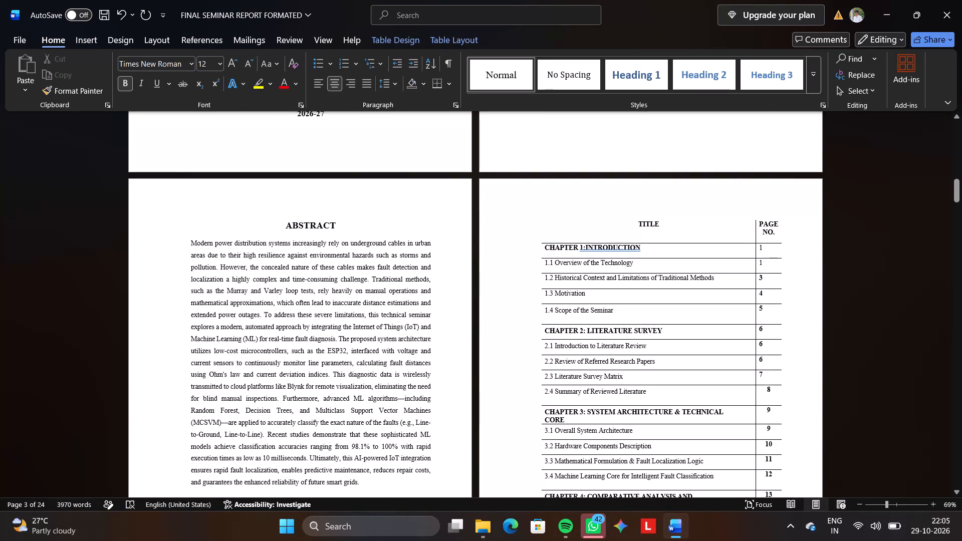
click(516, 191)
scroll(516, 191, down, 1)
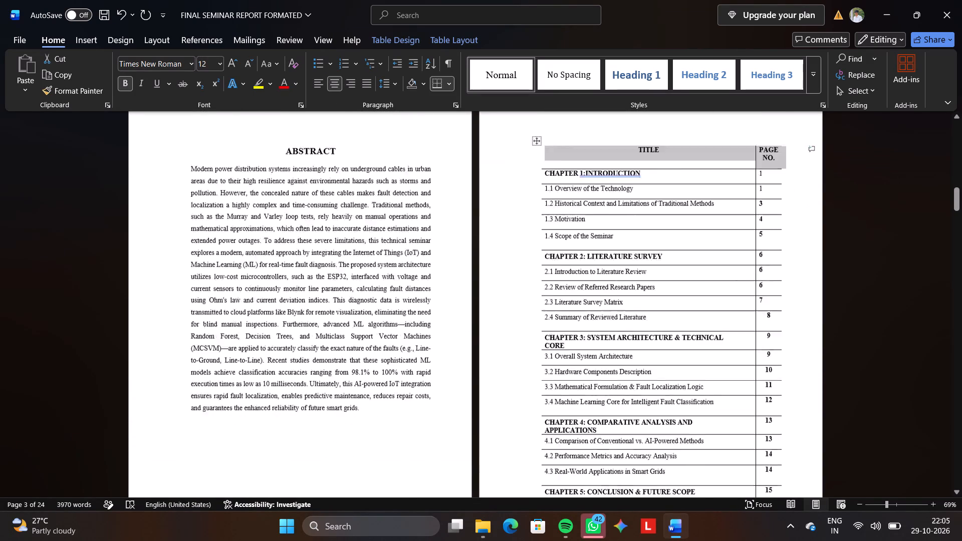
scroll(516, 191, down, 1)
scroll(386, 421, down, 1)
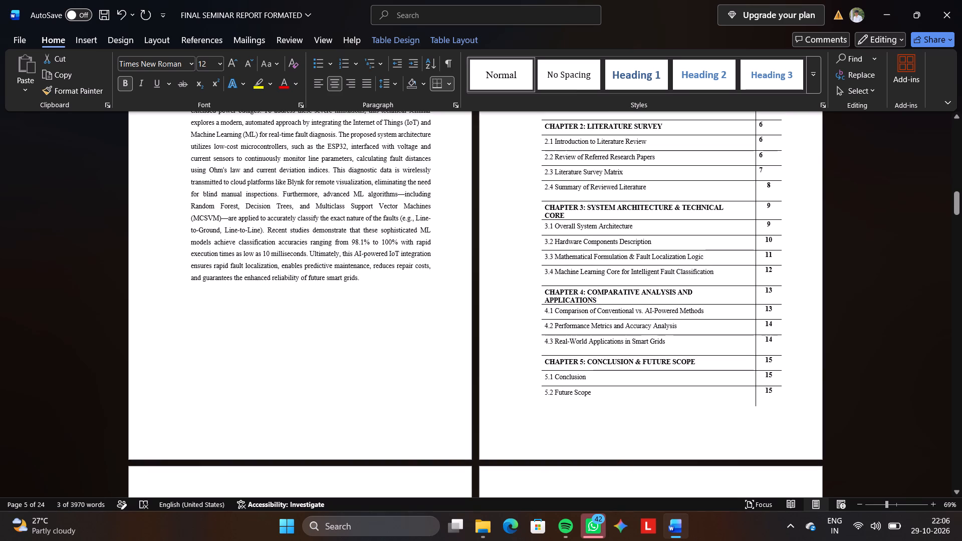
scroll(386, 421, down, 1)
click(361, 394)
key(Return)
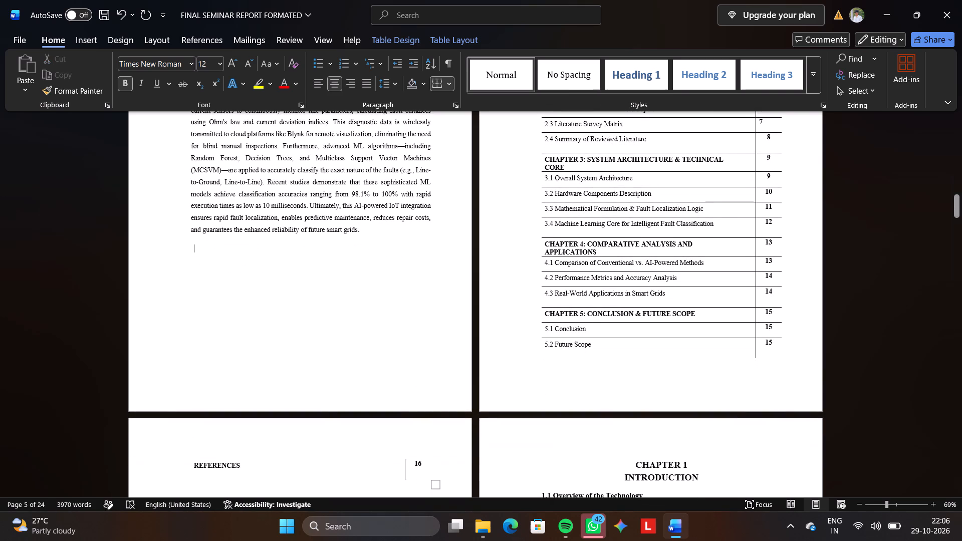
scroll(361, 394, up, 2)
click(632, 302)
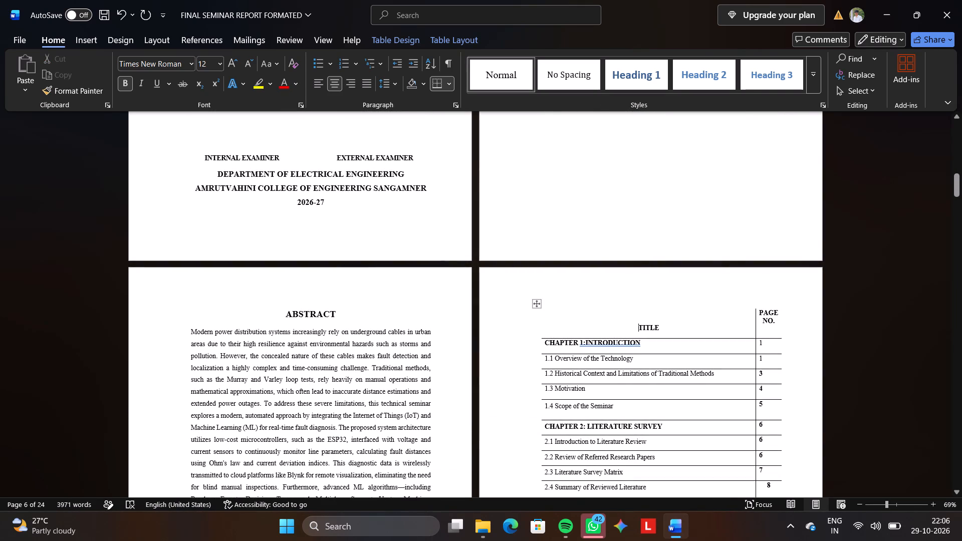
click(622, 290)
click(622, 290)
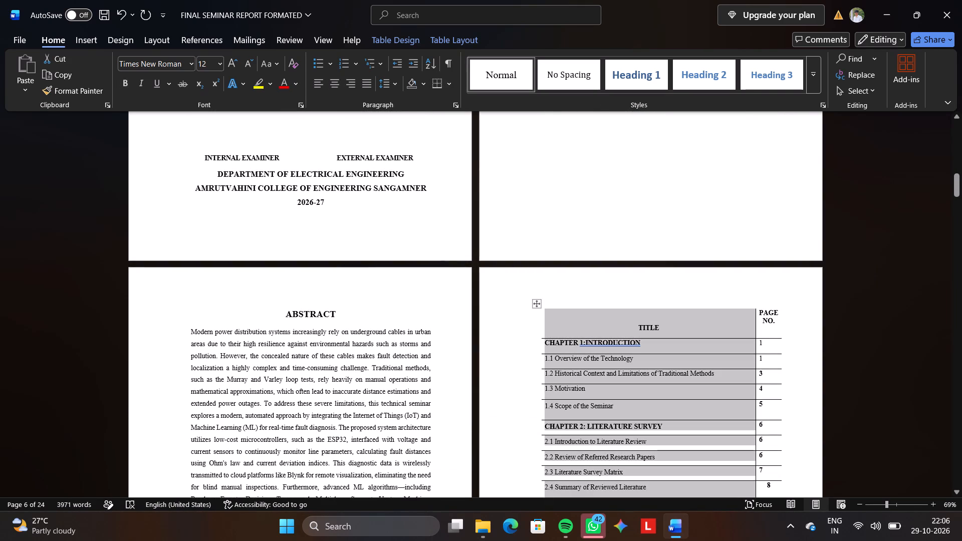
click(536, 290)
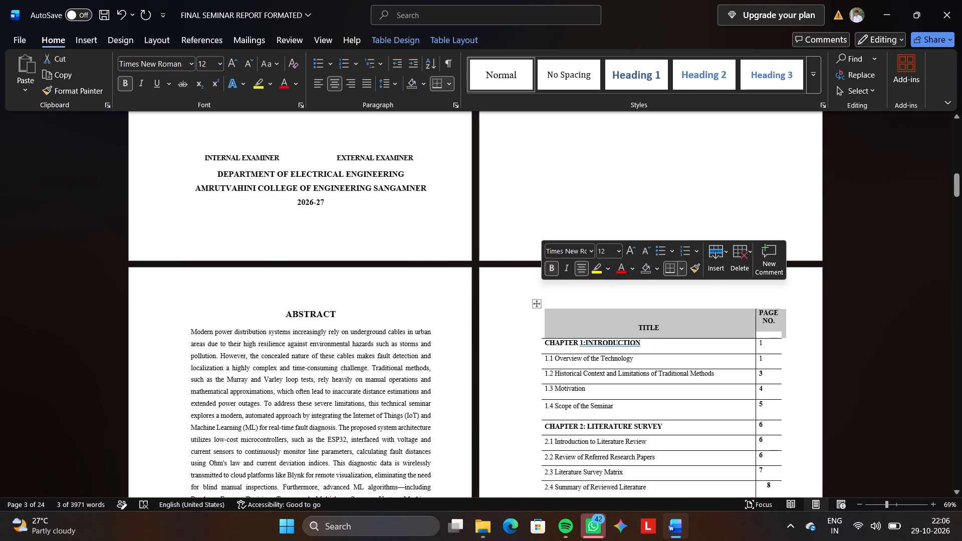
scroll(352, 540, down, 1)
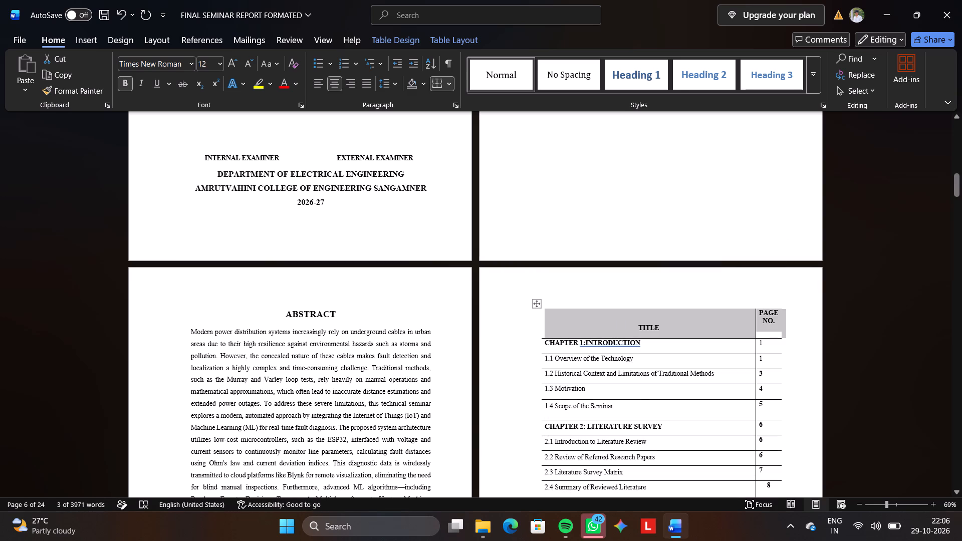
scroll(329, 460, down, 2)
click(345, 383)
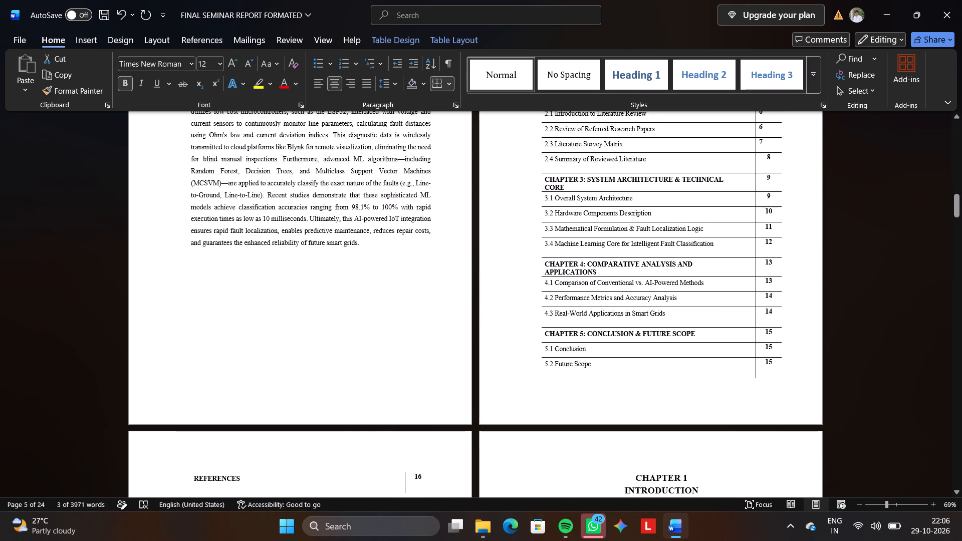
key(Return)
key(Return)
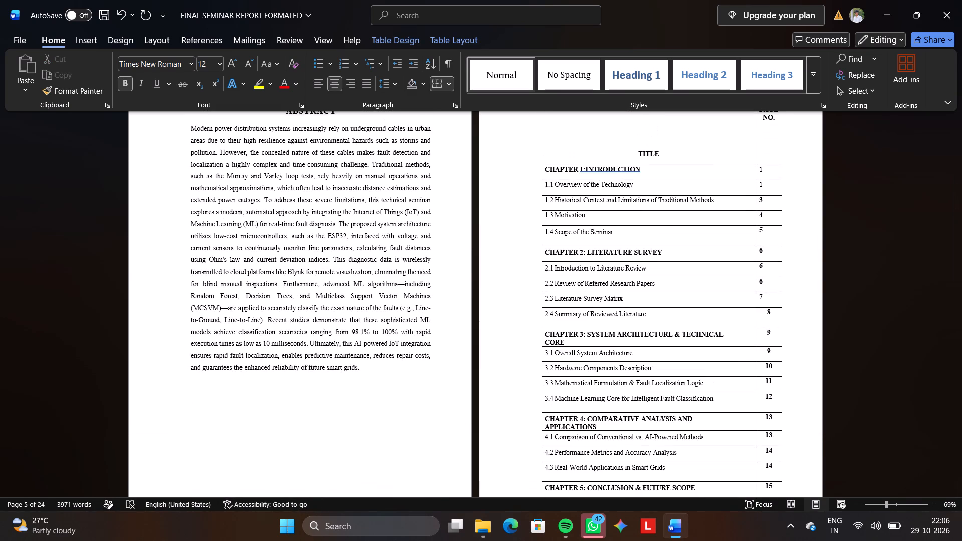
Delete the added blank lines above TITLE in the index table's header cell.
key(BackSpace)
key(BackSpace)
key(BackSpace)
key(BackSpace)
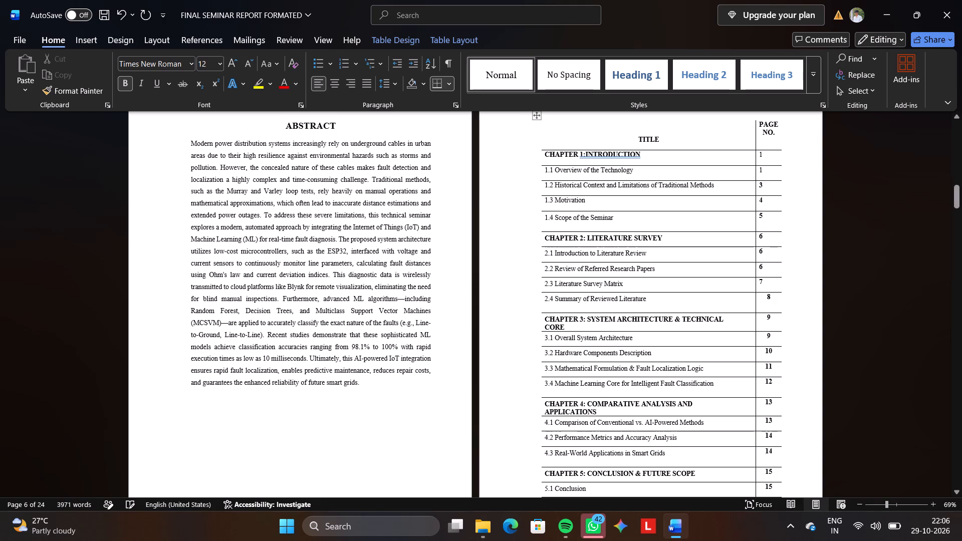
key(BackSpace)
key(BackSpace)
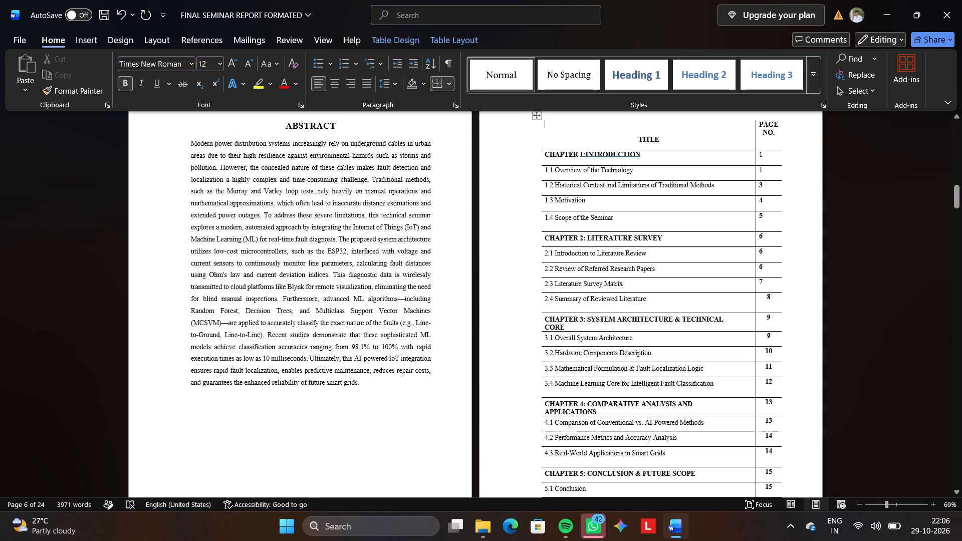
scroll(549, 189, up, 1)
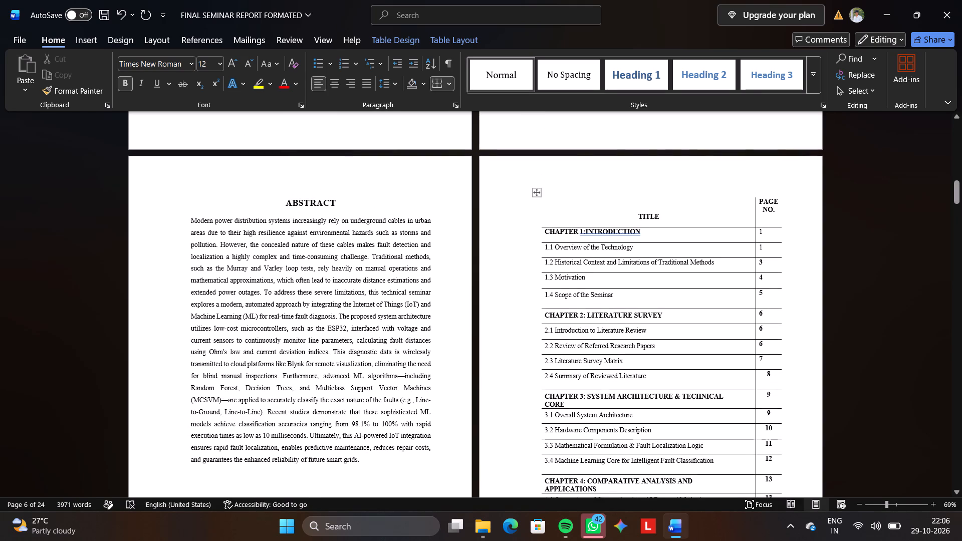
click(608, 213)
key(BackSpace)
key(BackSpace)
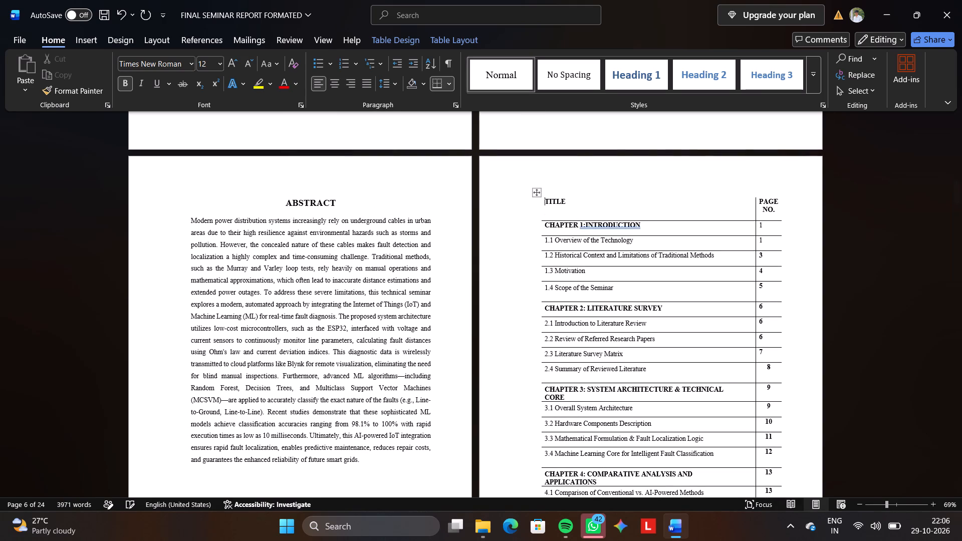
Apply All Borders to the entire index table.
click(539, 193)
click(450, 82)
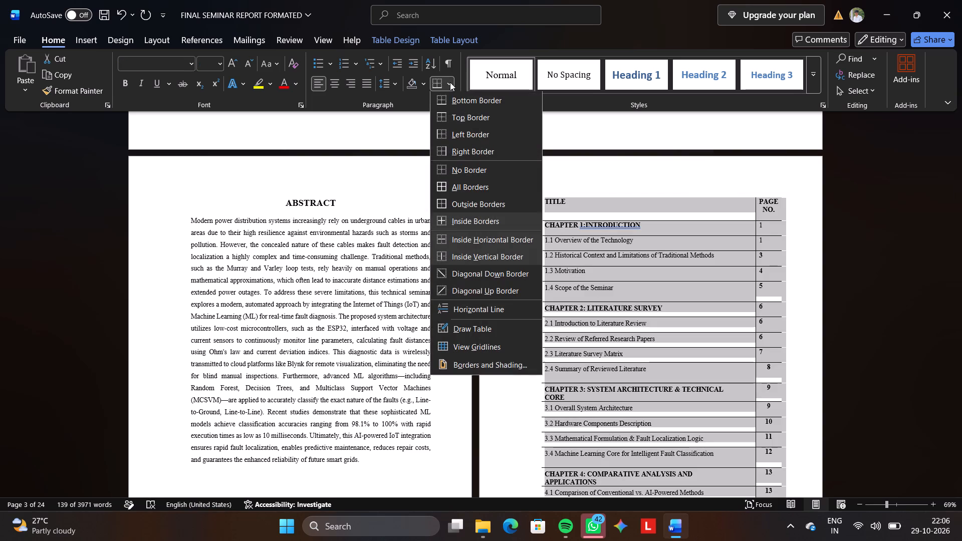
click(475, 190)
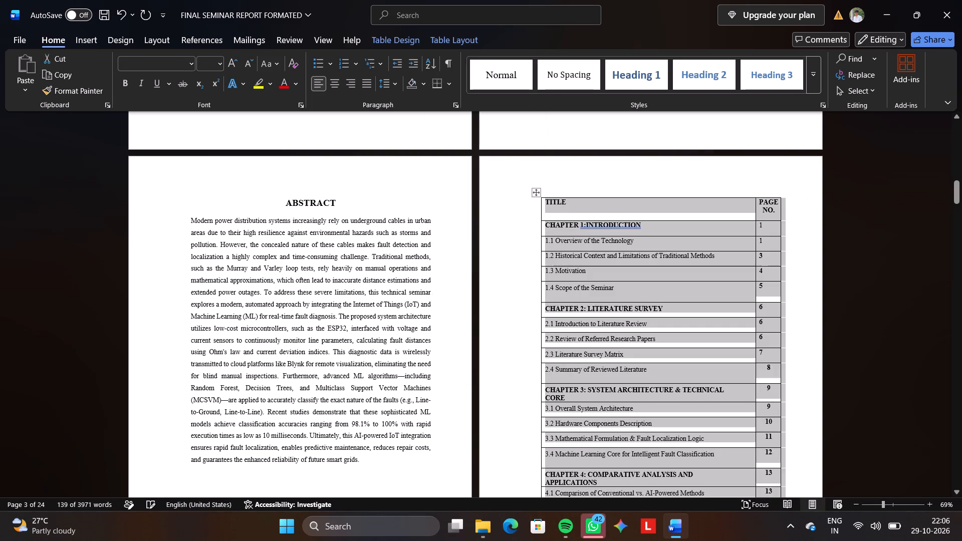
Add a new line directly above the index table and enter the heading INDEX on it.
click(606, 183)
click(606, 183)
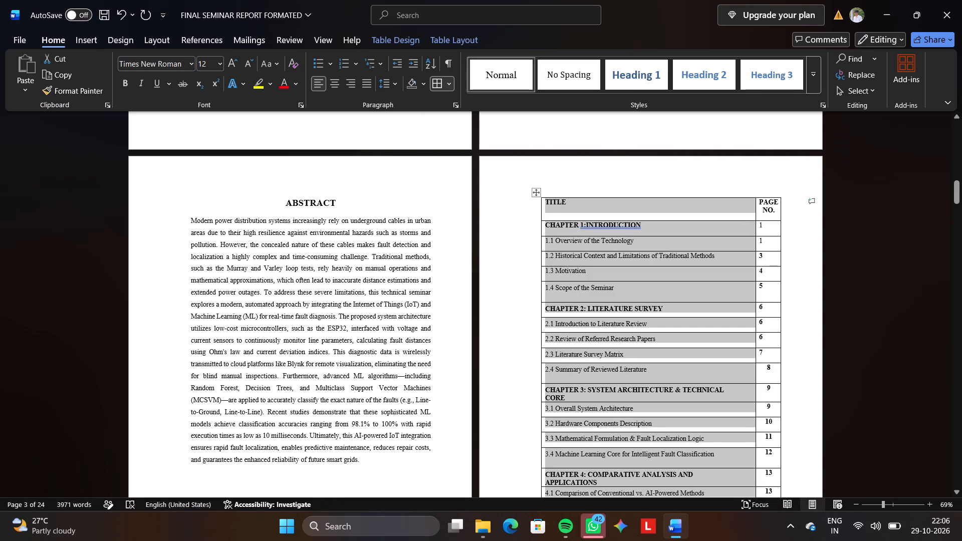
click(526, 215)
scroll(384, 334, down, 1)
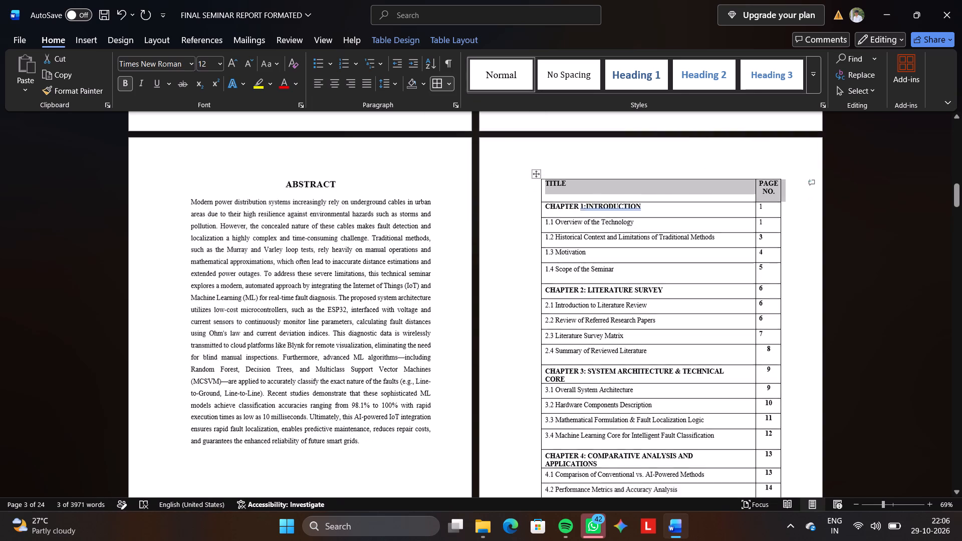
scroll(384, 334, down, 1)
scroll(615, 204, up, 1)
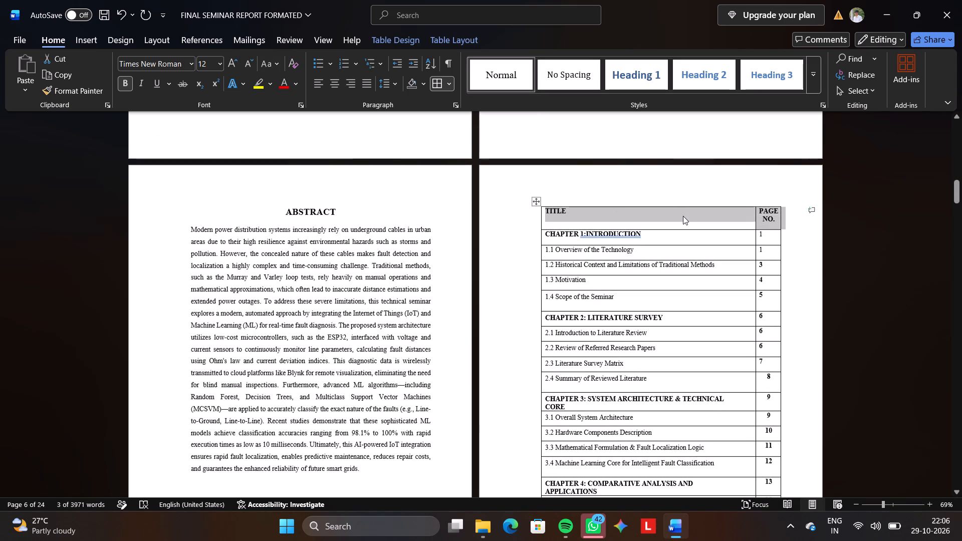
key(Up)
key(Down)
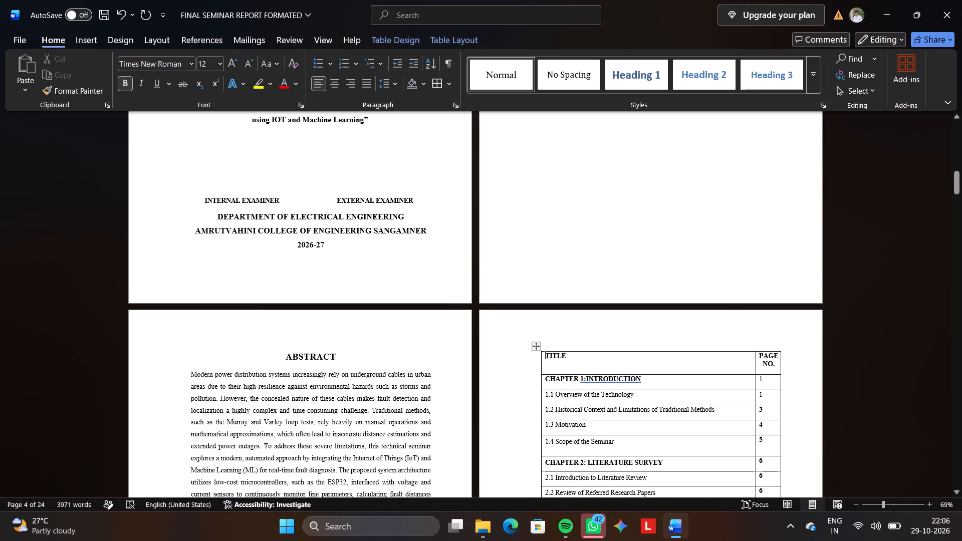
key(Up)
key(Down)
key(Left)
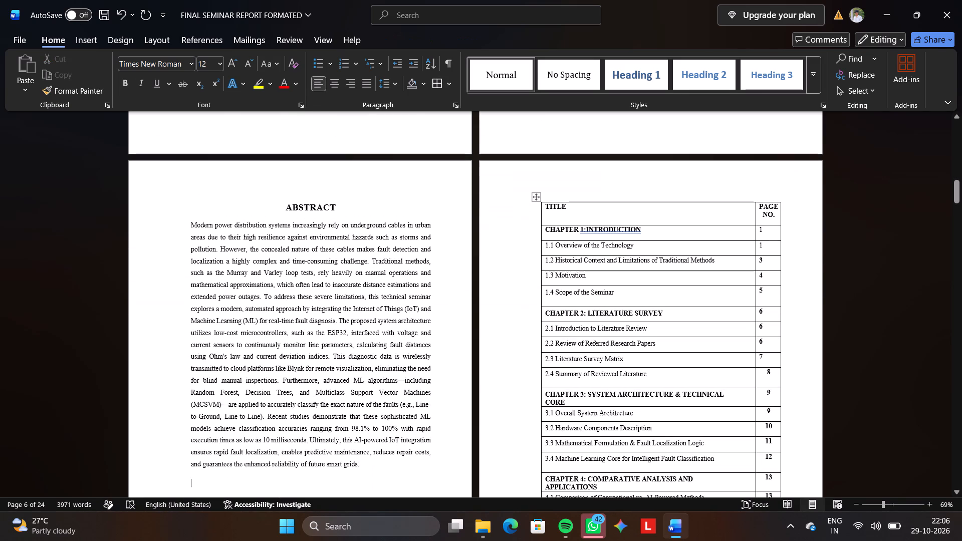
key(Return)
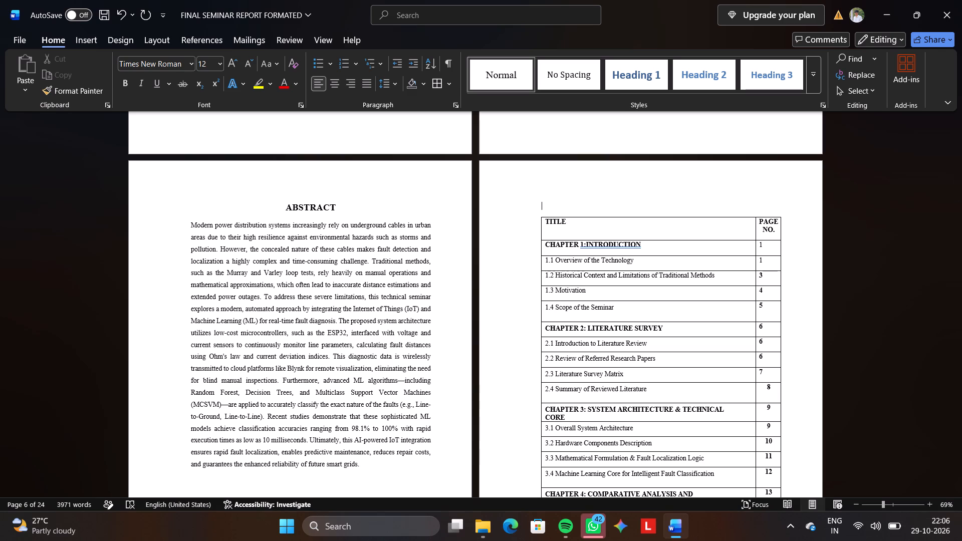
key(shift+i)
text(NDEX)
Format the INDEX heading as bold, 16 pt and centred.
triple_click(573, 198)
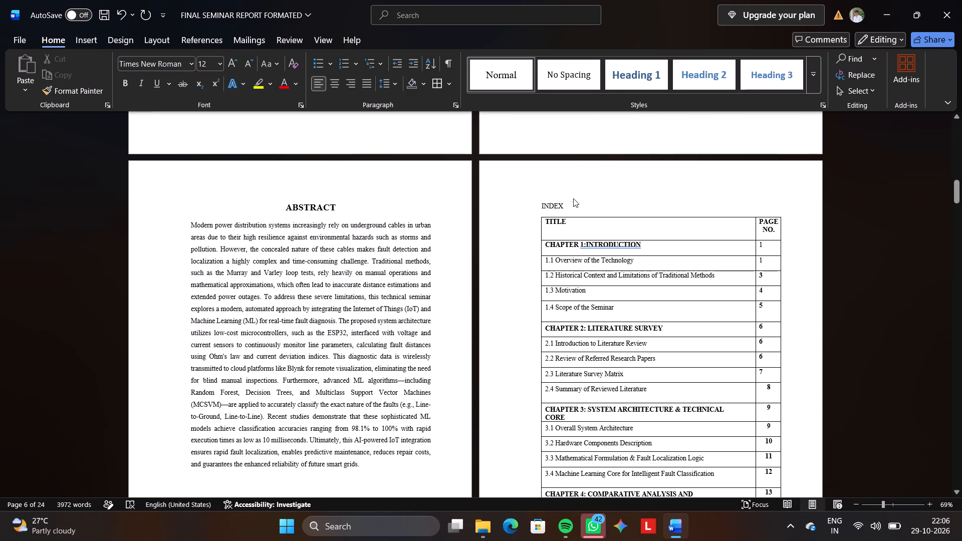
triple_click(560, 206)
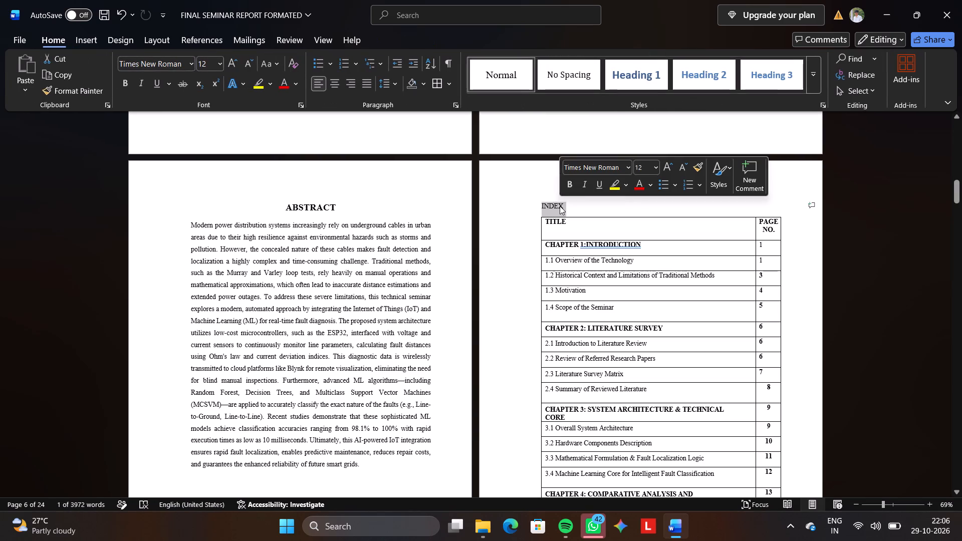
double_click(669, 170)
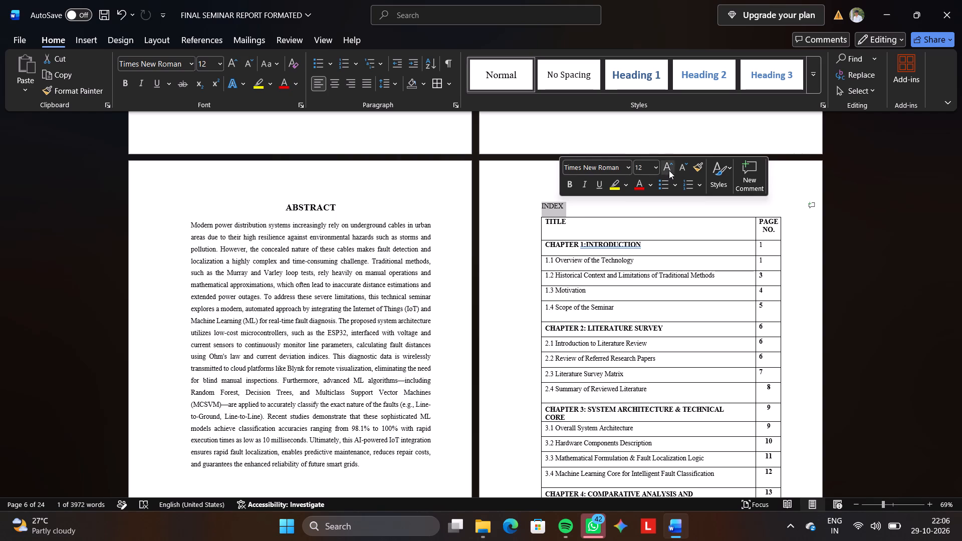
click(571, 187)
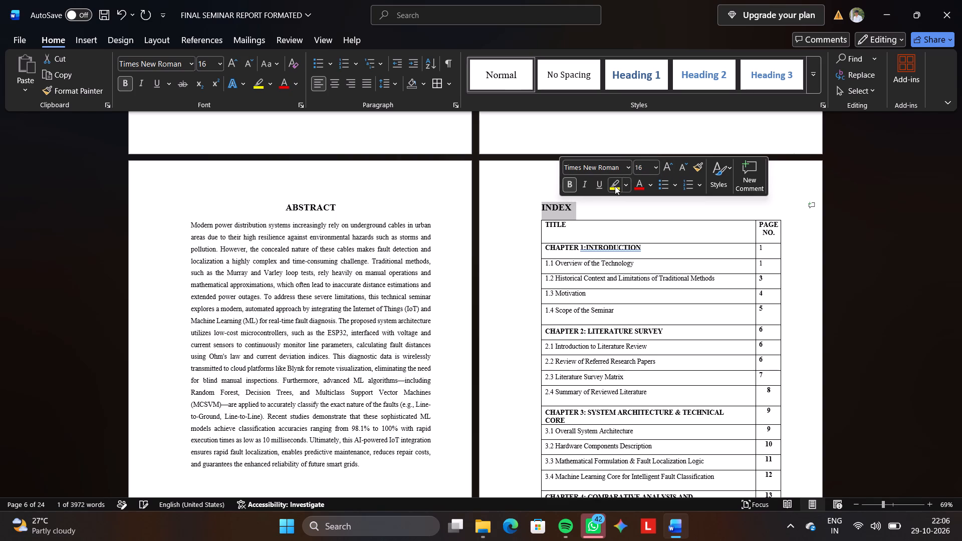
click(337, 86)
click(514, 175)
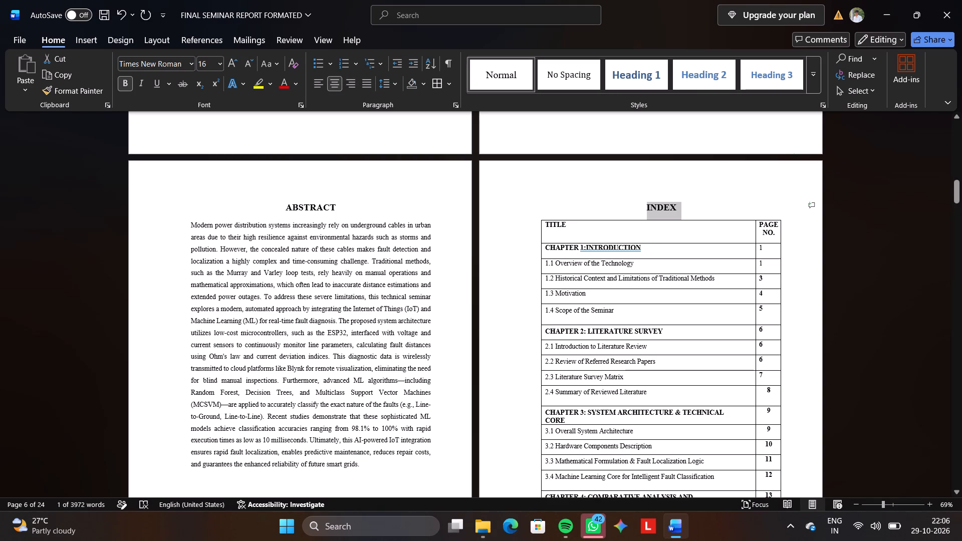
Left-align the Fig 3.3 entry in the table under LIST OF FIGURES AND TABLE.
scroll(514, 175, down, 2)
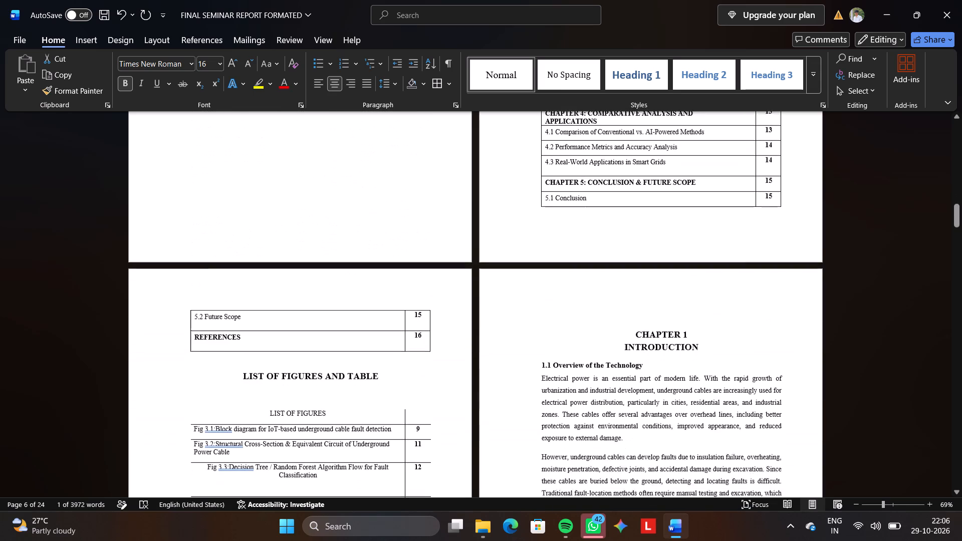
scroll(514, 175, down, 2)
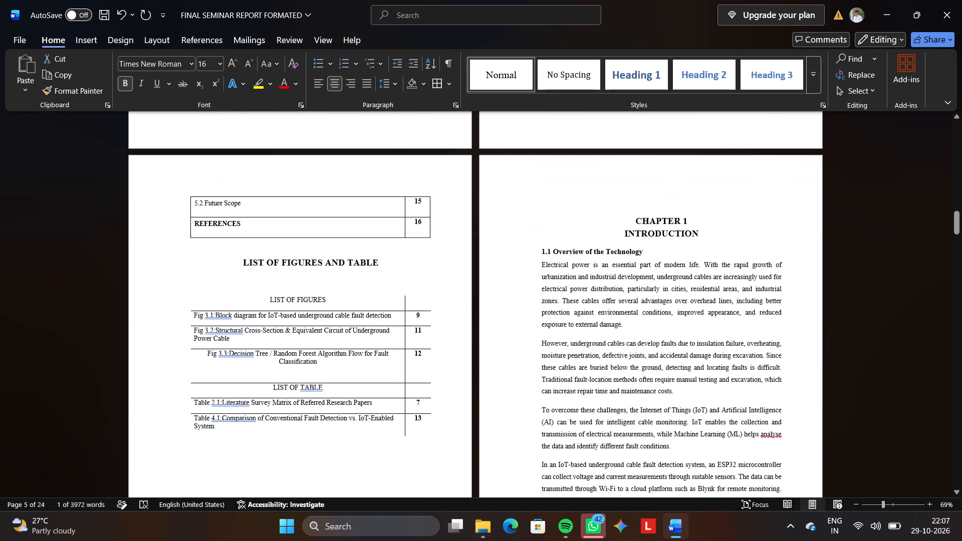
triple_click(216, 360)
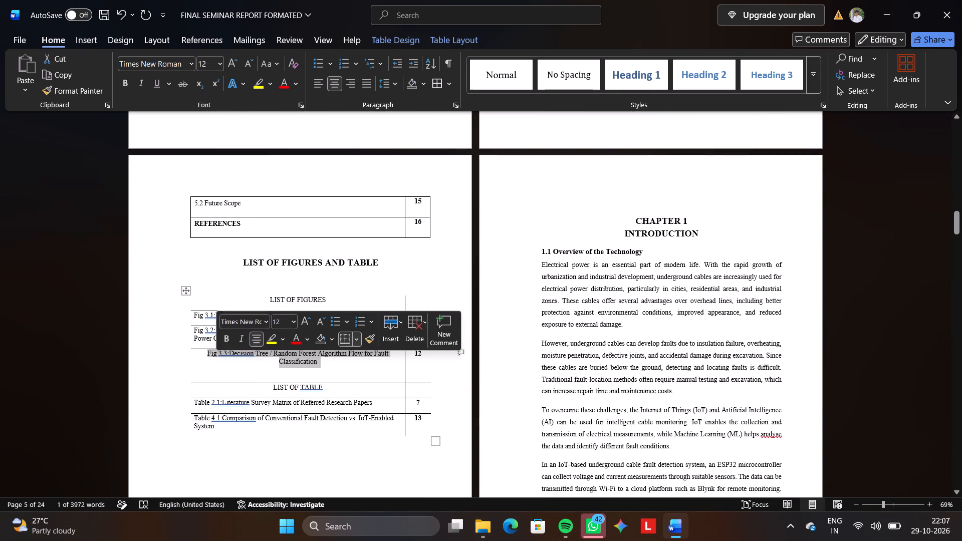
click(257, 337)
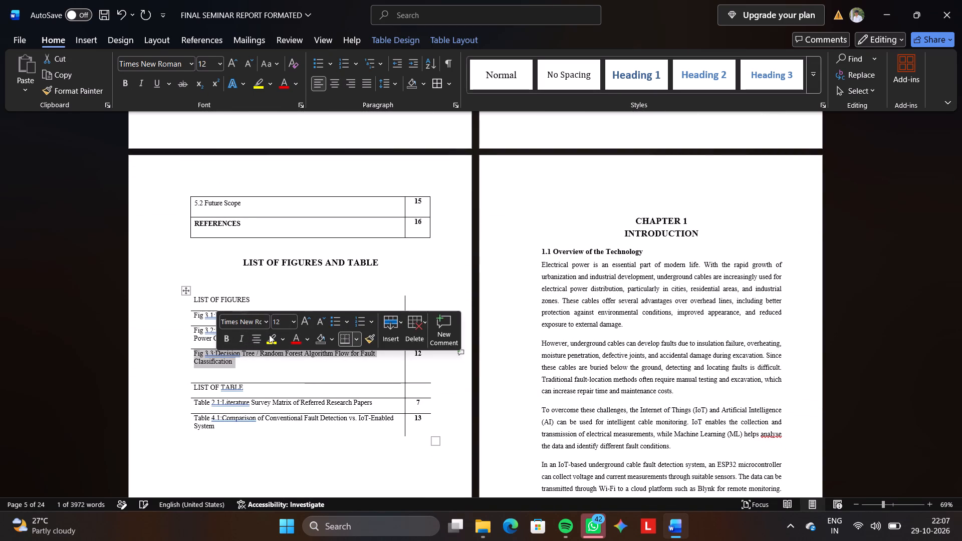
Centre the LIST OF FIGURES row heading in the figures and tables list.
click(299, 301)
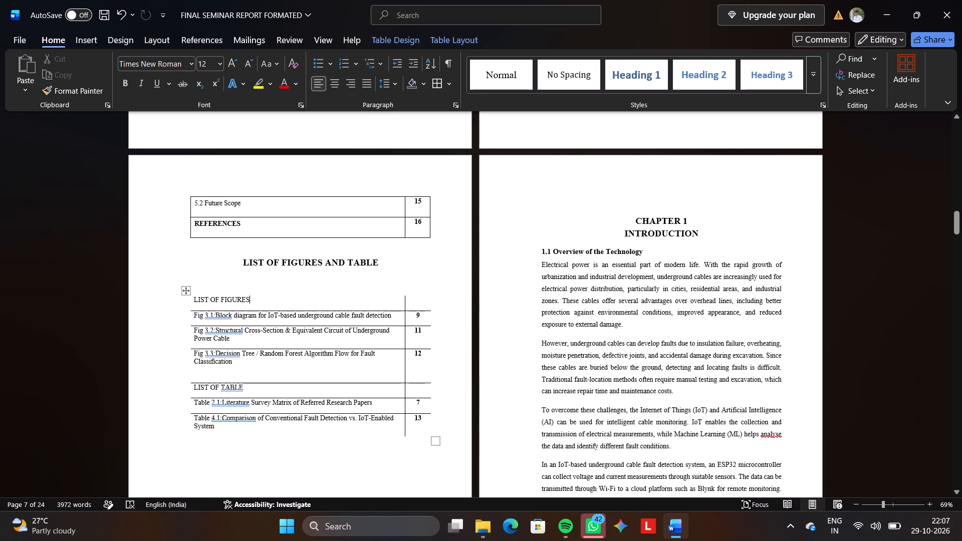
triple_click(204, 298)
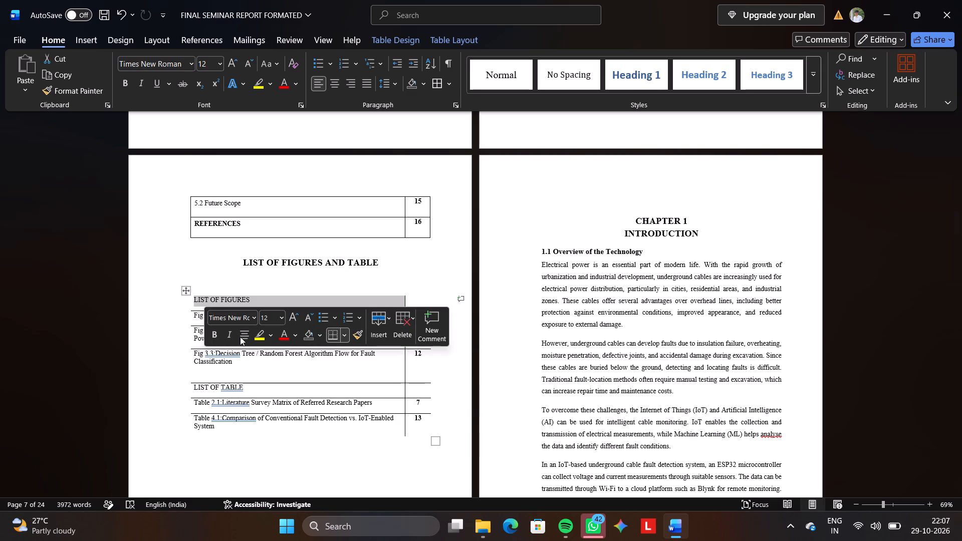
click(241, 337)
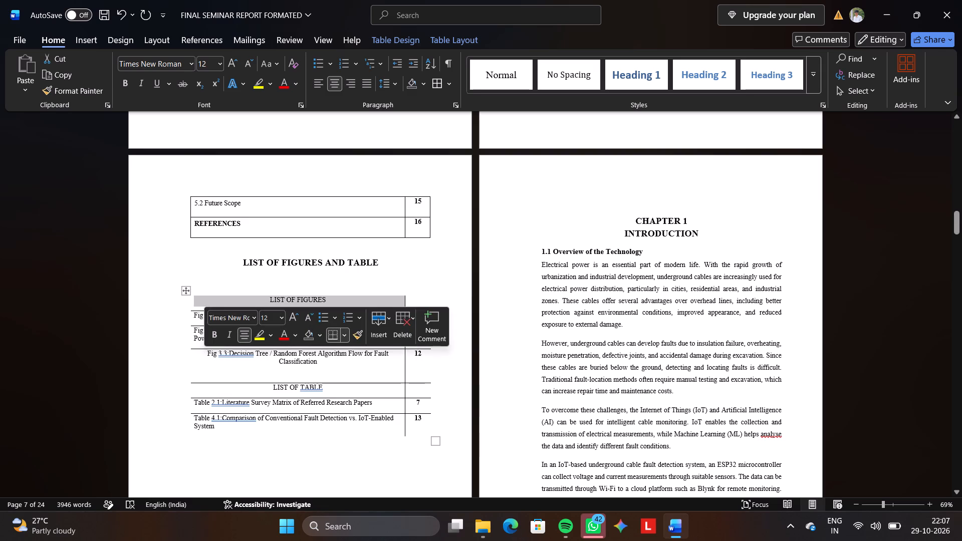
Remove the centring from only the Fig 3.3 Decision Tree entry, making it left-aligned in its cell.
click(206, 357)
click(206, 357)
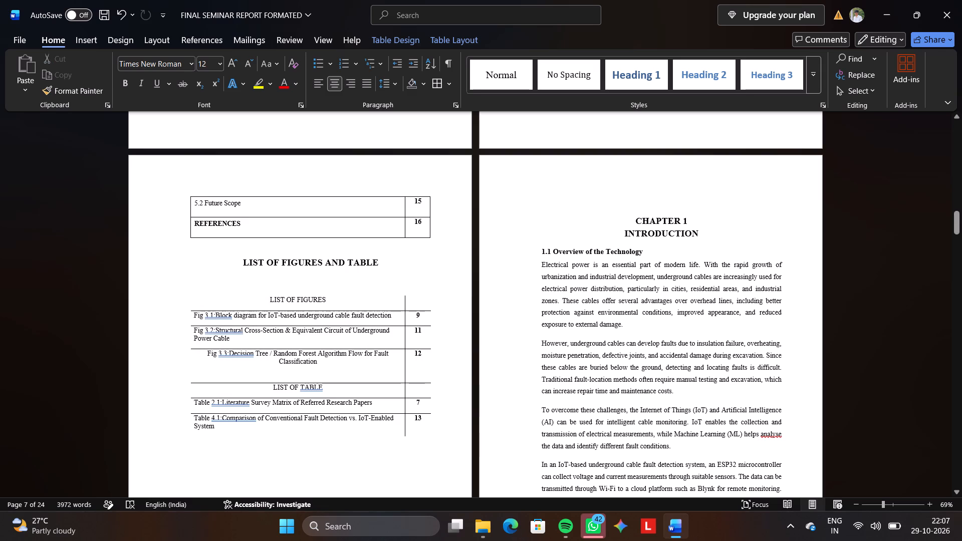
click(206, 357)
key(Up)
key(Left)
key(Left)
key(Left)
key(Left)
key(Left)
key(Left)
key(Left)
key(Left)
key(Left)
key(Left)
key(Left)
key(Left)
key(Left)
key(Left)
key(Left)
key(Left)
key(Left)
key(Left)
key(Left)
key(Left)
key(Left)
key(Left)
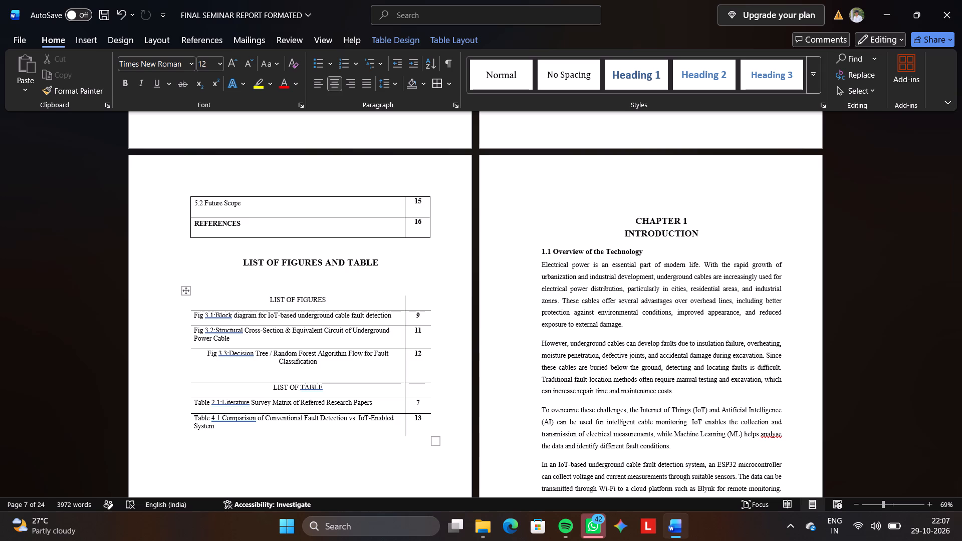
key(BackSpace)
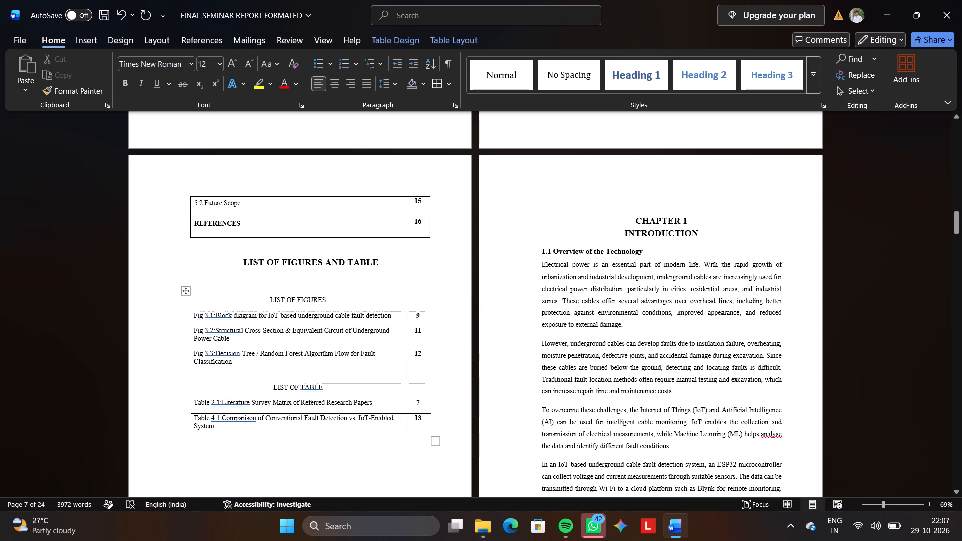
Apply All Borders to the entire table under LIST OF FIGURES AND TABLE.
click(184, 288)
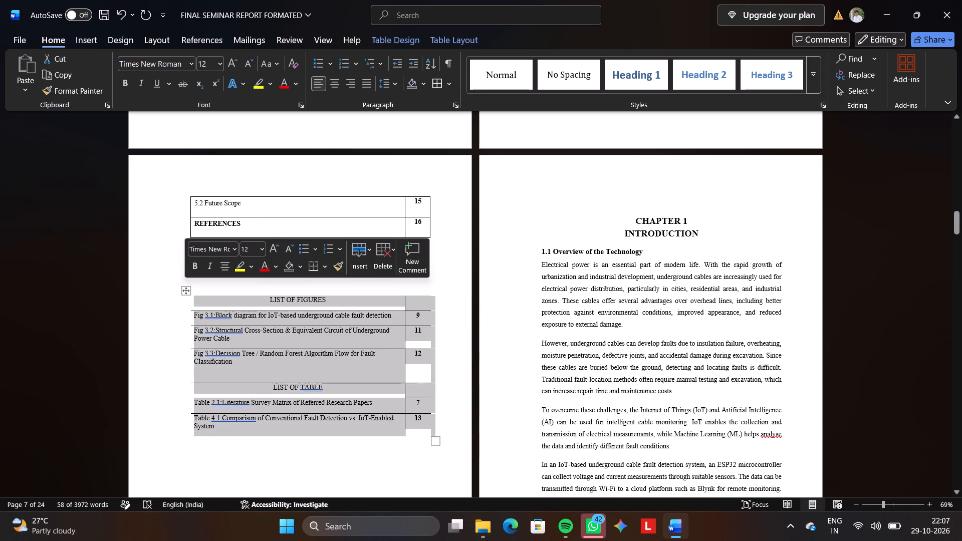
click(319, 267)
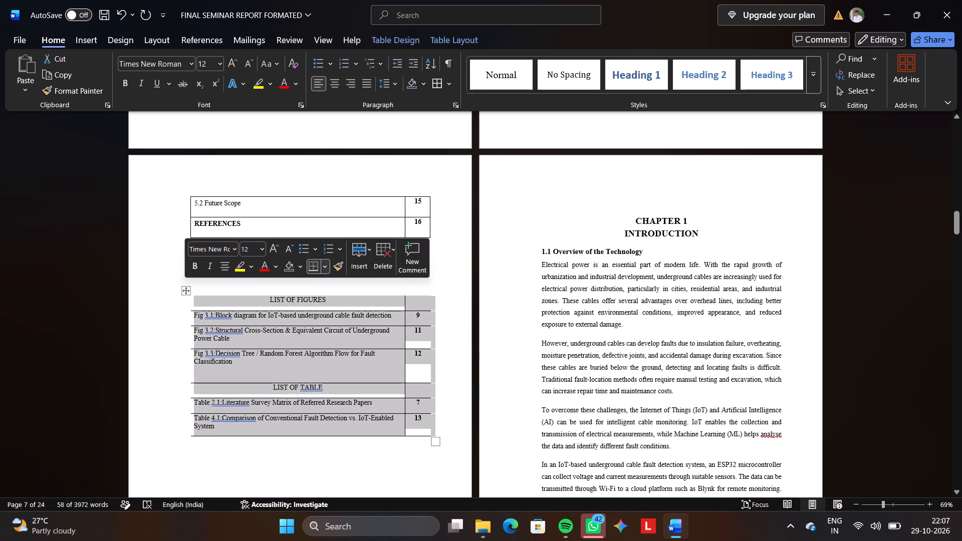
click(318, 266)
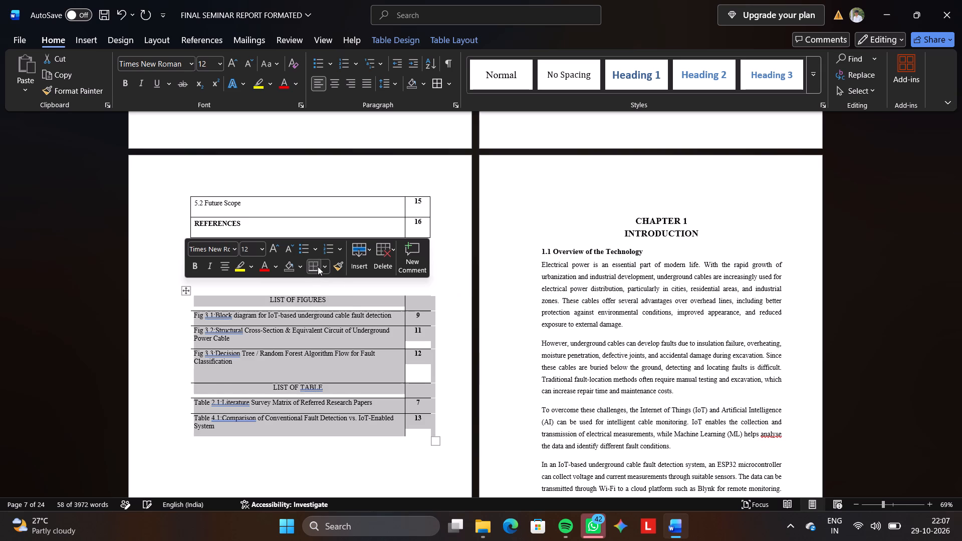
click(318, 266)
drag(318, 266, 327, 269)
click(327, 269)
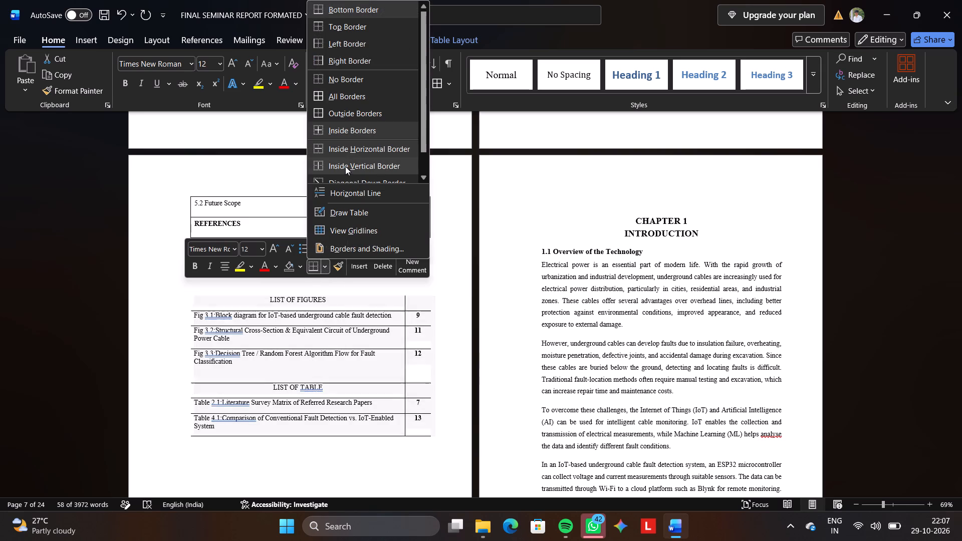
click(339, 101)
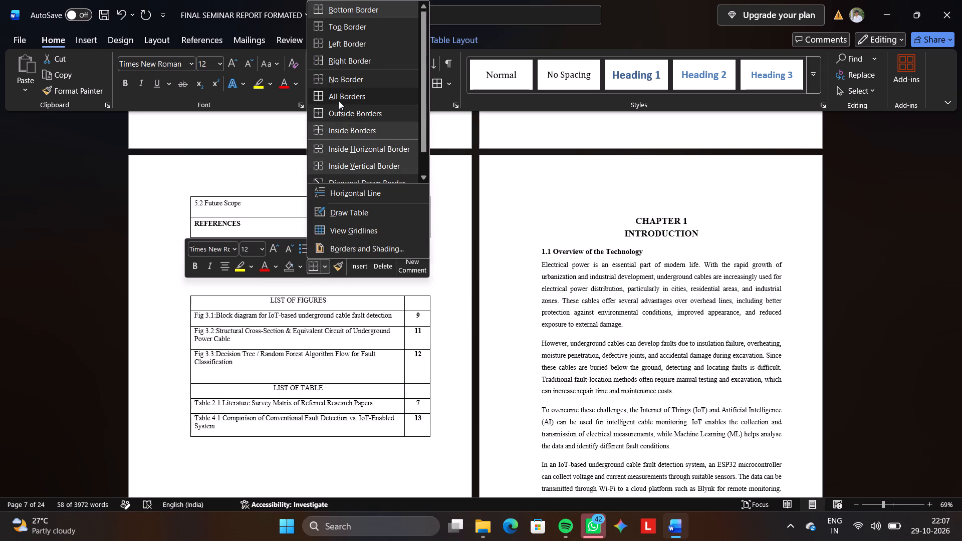
Insert a blank line above the LIST OF FIGURES AND TABLE heading.
click(410, 268)
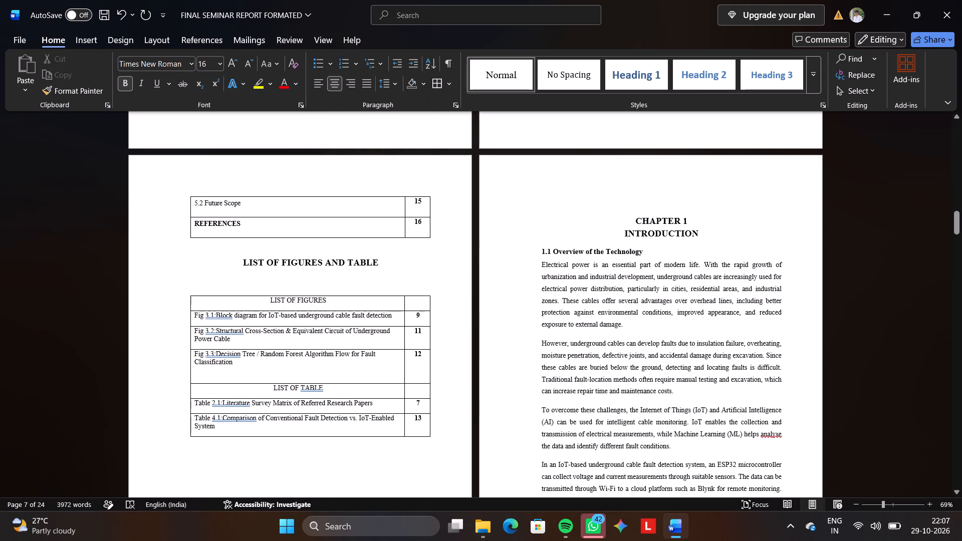
click(386, 254)
key(Return)
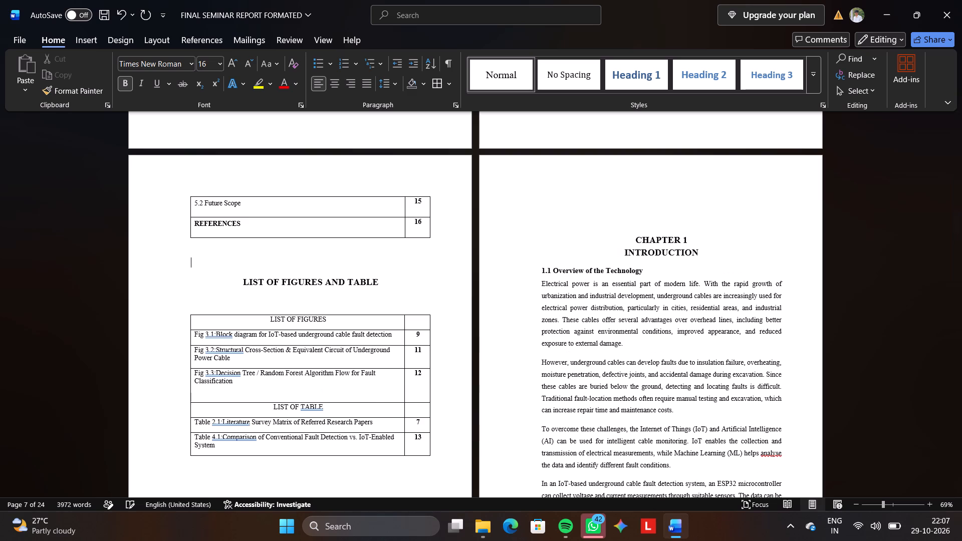
Delete the blank line between the LIST OF FIGURES AND TABLE heading and its table.
click(231, 282)
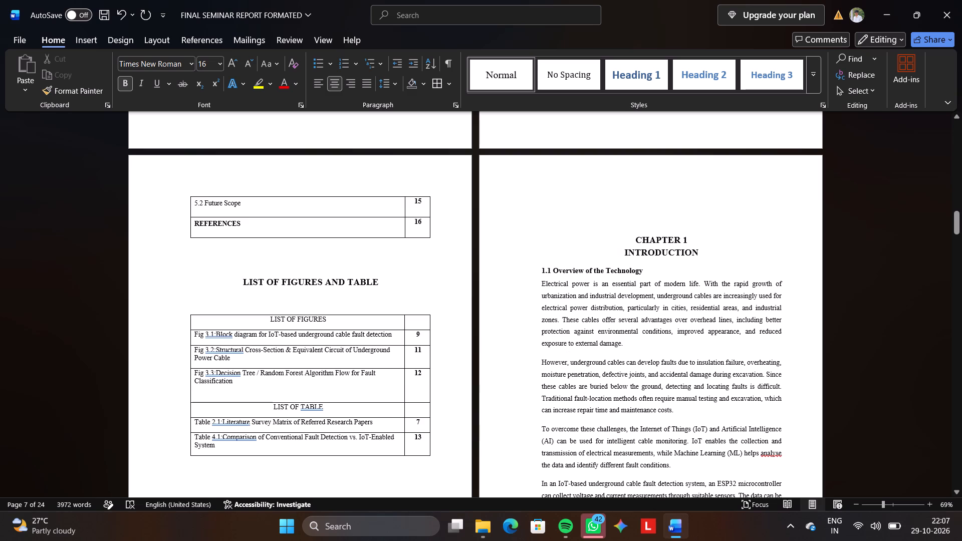
click(254, 297)
key(BackSpace)
key(BackSpace)
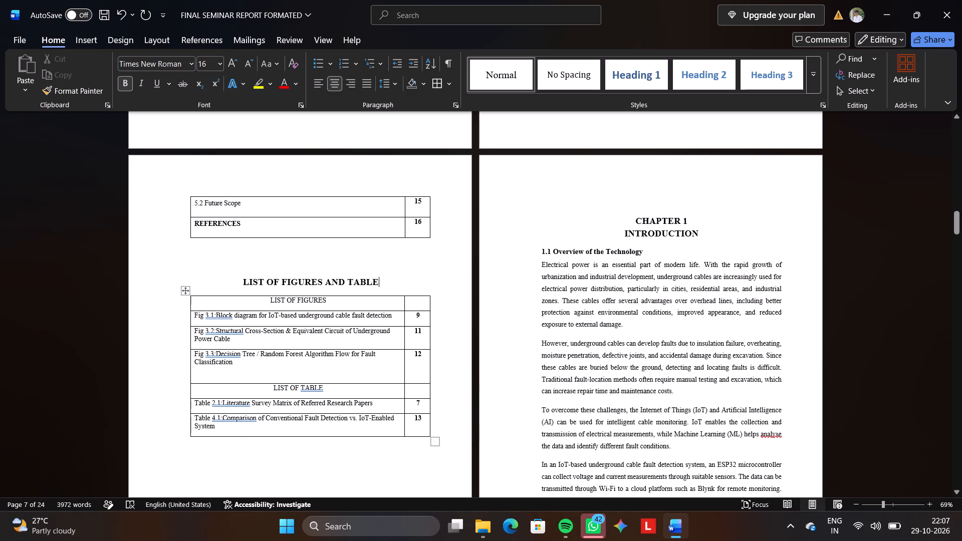
Delete a blank line above the CHAPTER 1 heading.
scroll(374, 276, up, 1)
scroll(374, 276, down, 1)
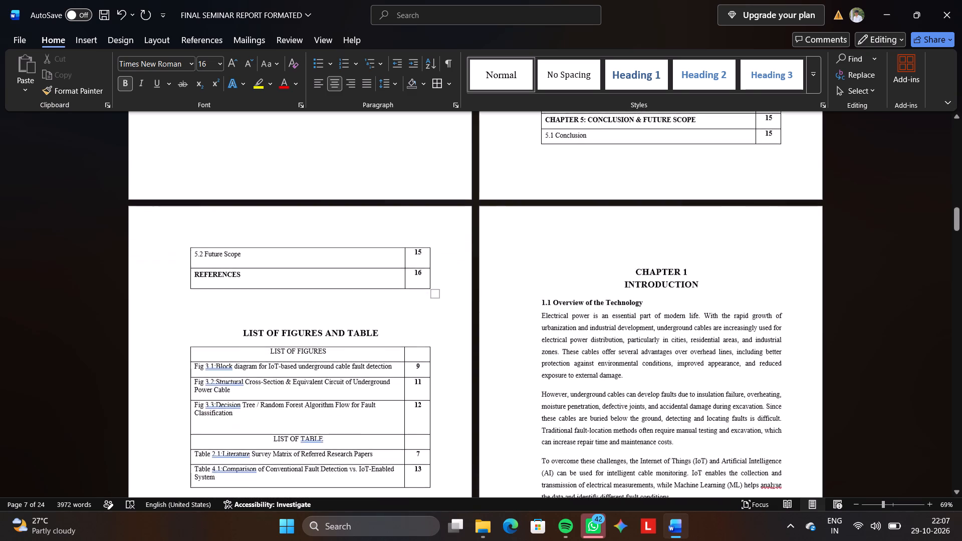
scroll(374, 276, down, 1)
scroll(374, 276, up, 2)
scroll(374, 276, right, 1)
scroll(374, 276, up, 1)
scroll(374, 276, right, 1)
scroll(417, 346, up, 1)
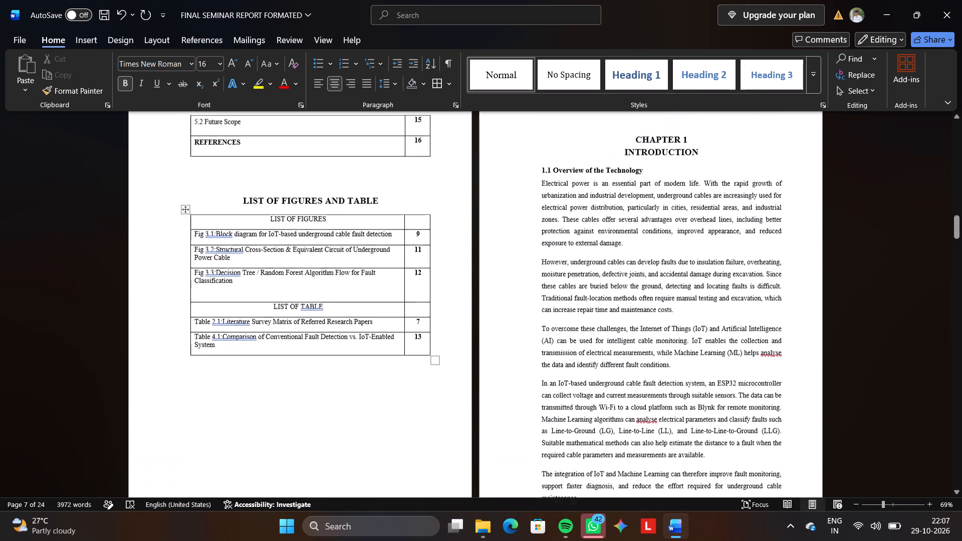
scroll(417, 346, up, 1)
click(607, 378)
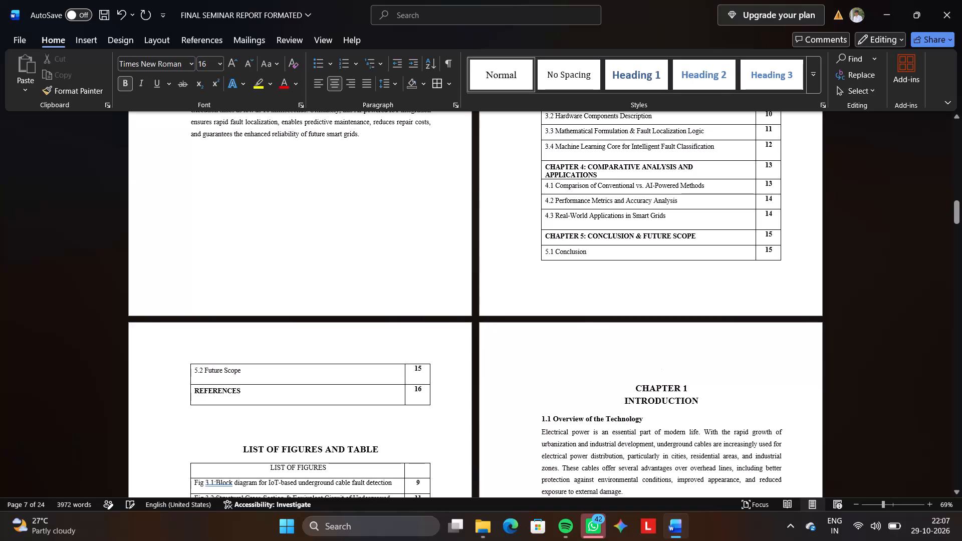
key(BackSpace)
key(BackSpace)
scroll(607, 378, up, 1)
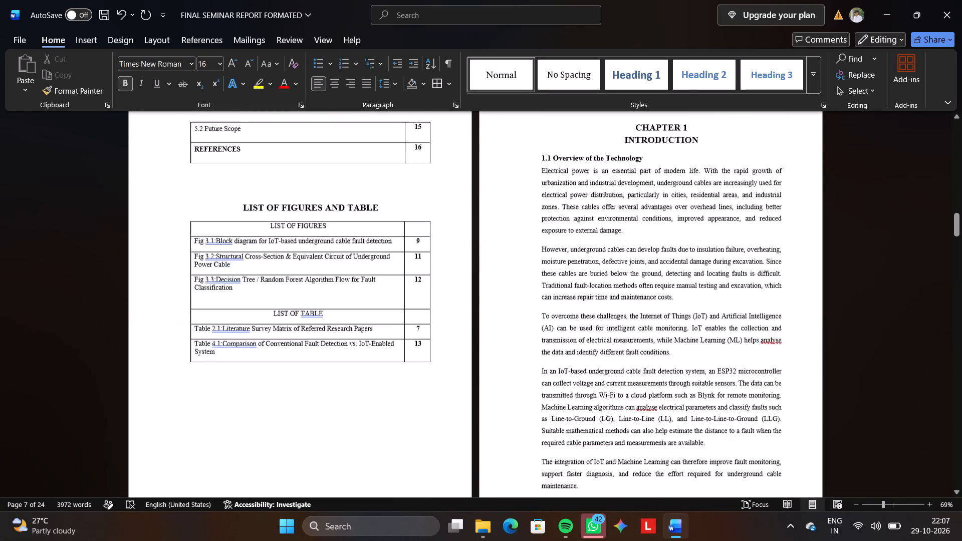
scroll(607, 378, up, 1)
key(BackSpace)
key(Return)
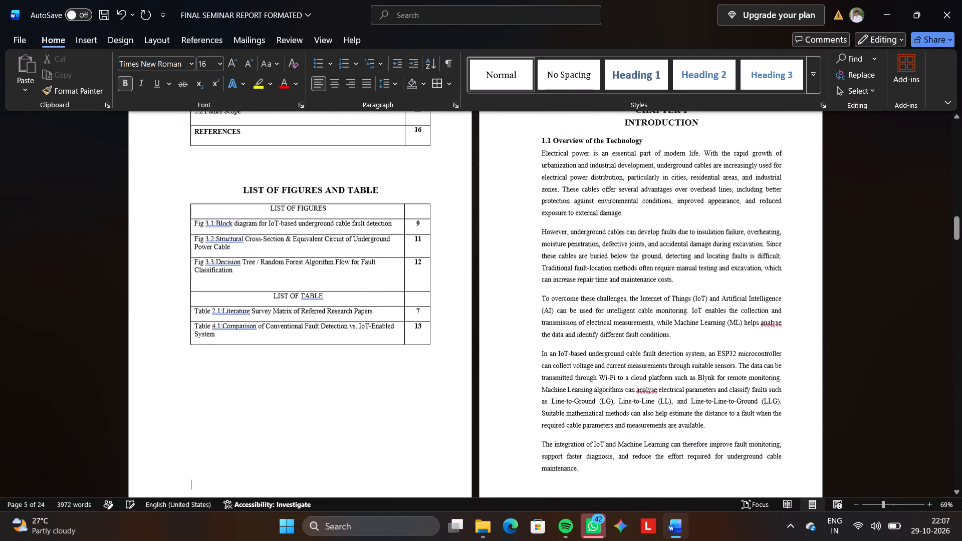
Look through the report from the chapters to the references and back to the index, checking layout and page breaks.
scroll(607, 378, up, 1)
scroll(607, 378, down, 7)
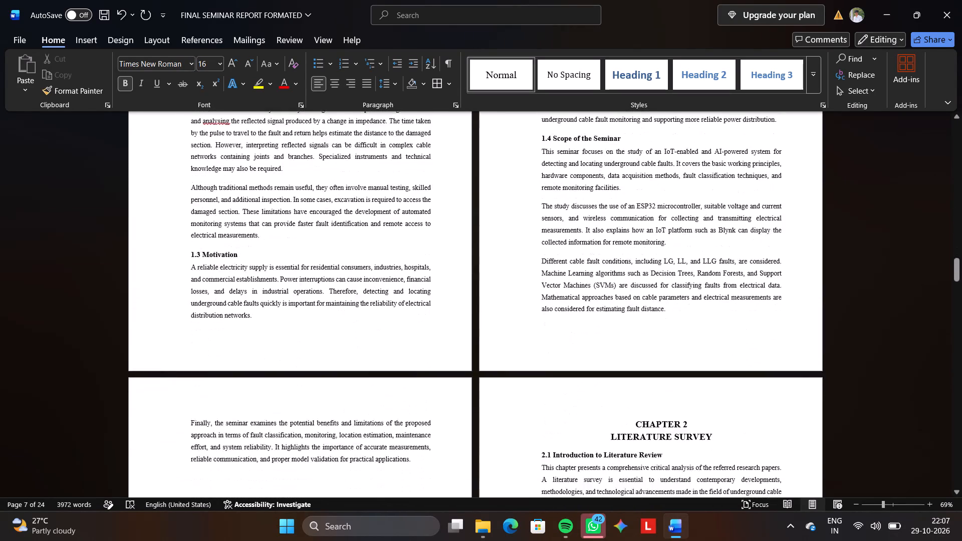
scroll(607, 378, down, 3)
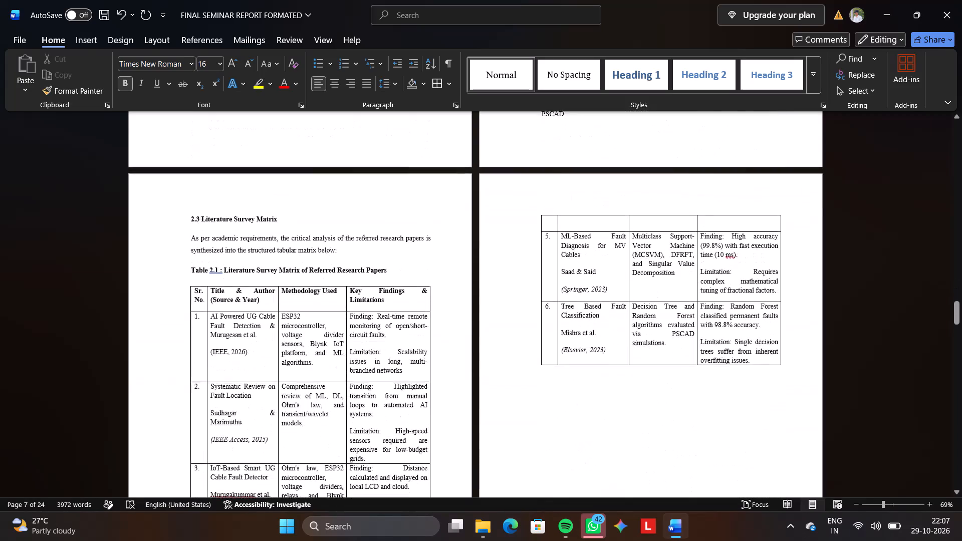
scroll(607, 378, down, 3)
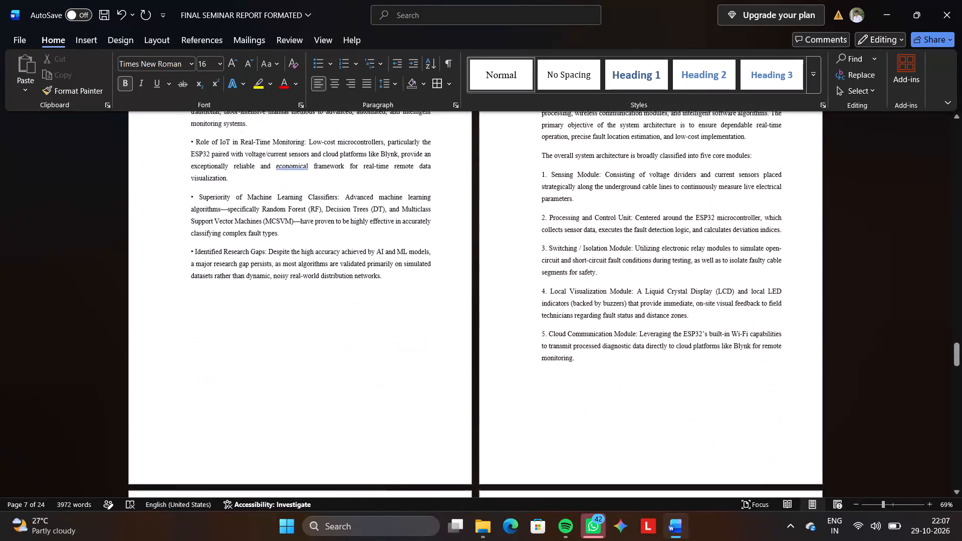
scroll(607, 378, down, 3)
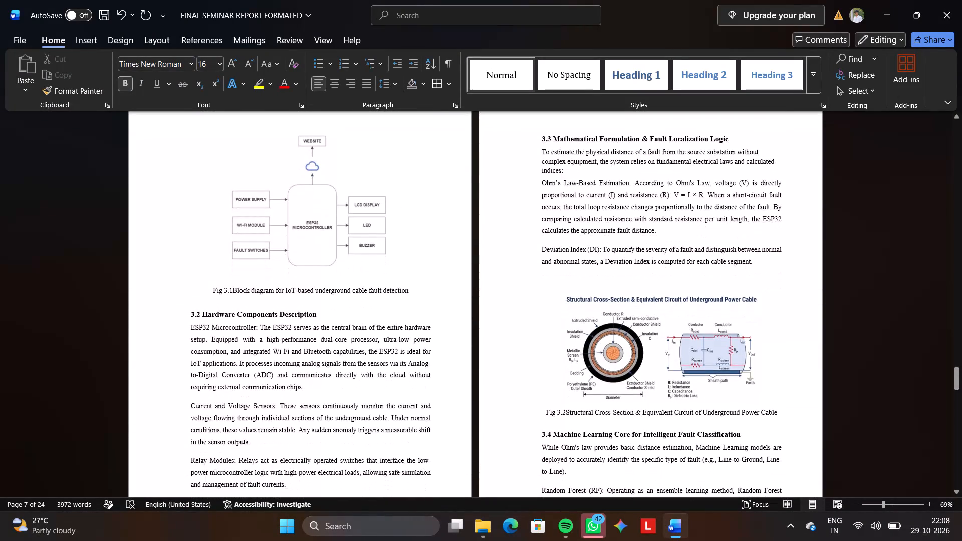
scroll(607, 378, down, 2)
scroll(607, 378, right, 2)
scroll(607, 378, down, 2)
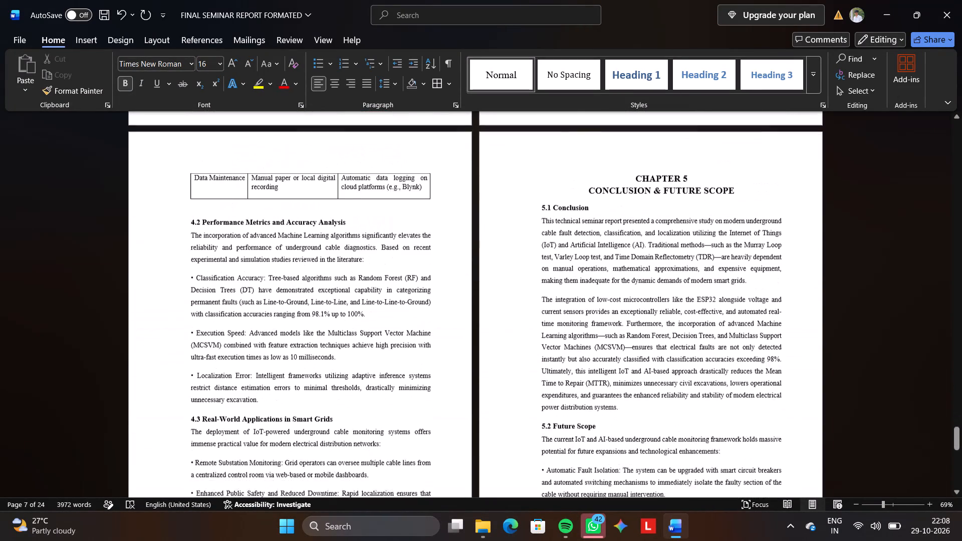
scroll(607, 378, down, 4)
scroll(607, 378, up, 1)
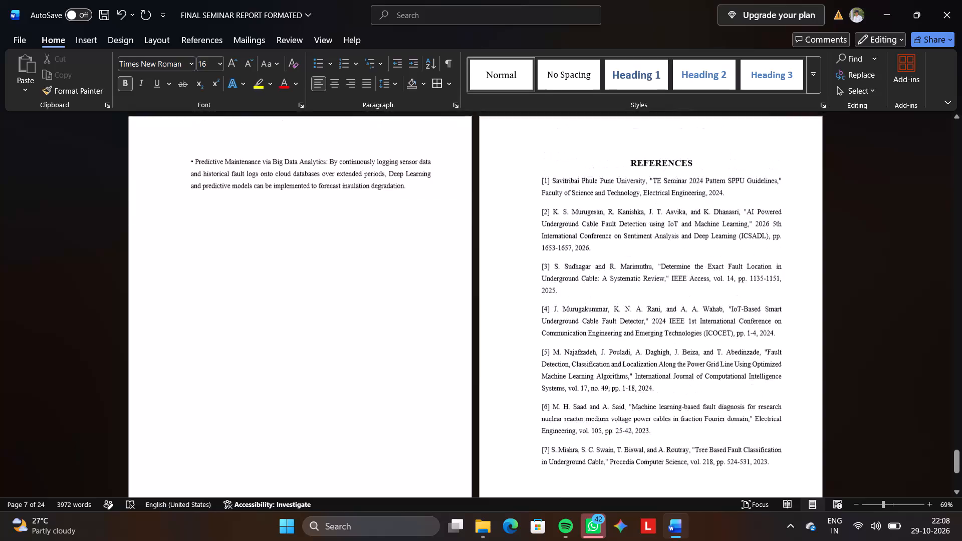
scroll(607, 378, up, 17)
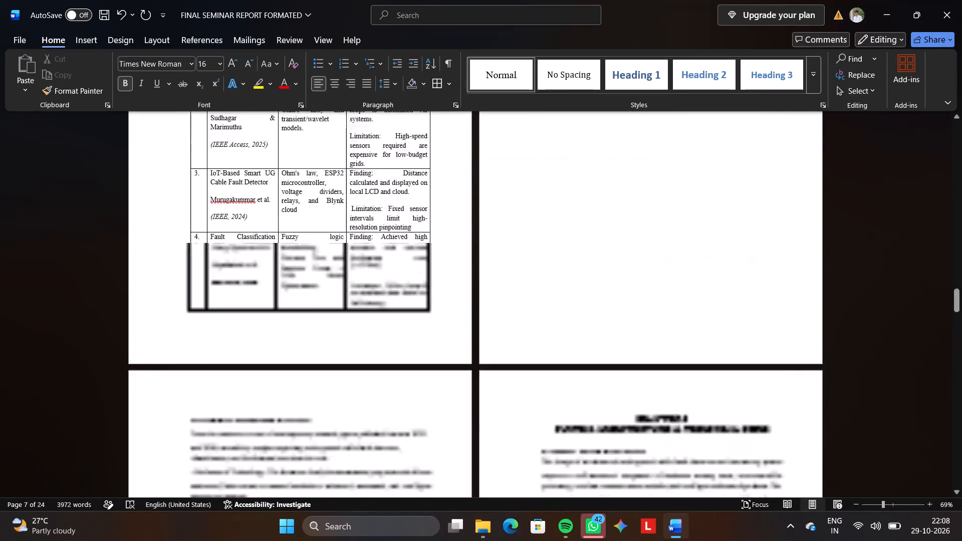
scroll(607, 378, up, 19)
scroll(607, 378, down, 3)
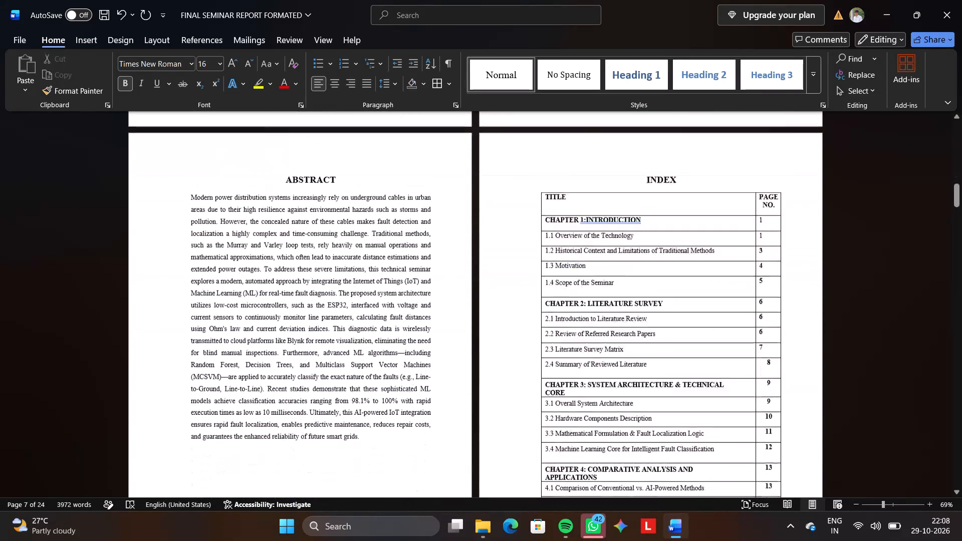
scroll(607, 378, down, 6)
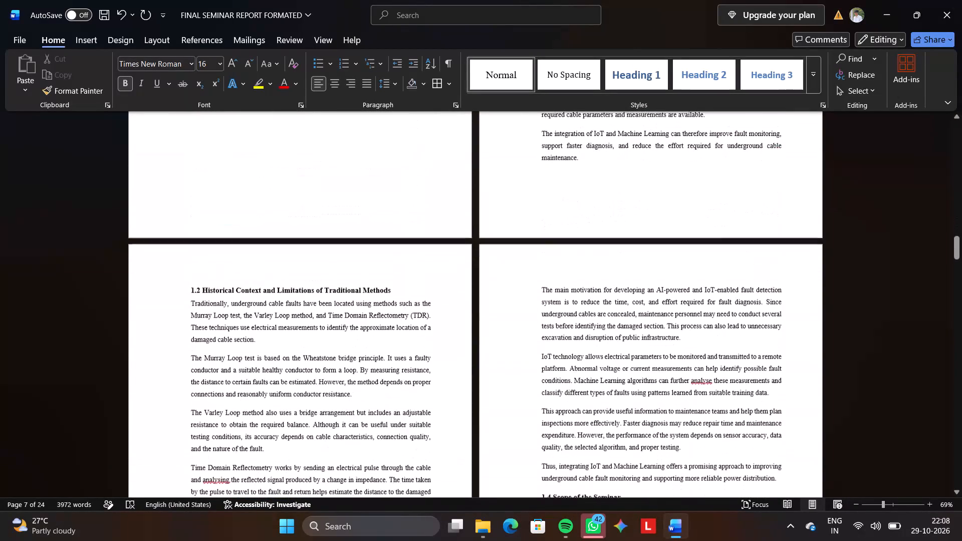
Check the layout of the LIST OF FIGURES AND TABLE page and the end of section 1.1.
scroll(607, 378, up, 7)
scroll(607, 378, right, 1)
scroll(607, 378, up, 1)
scroll(607, 378, right, 1)
scroll(607, 378, down, 1)
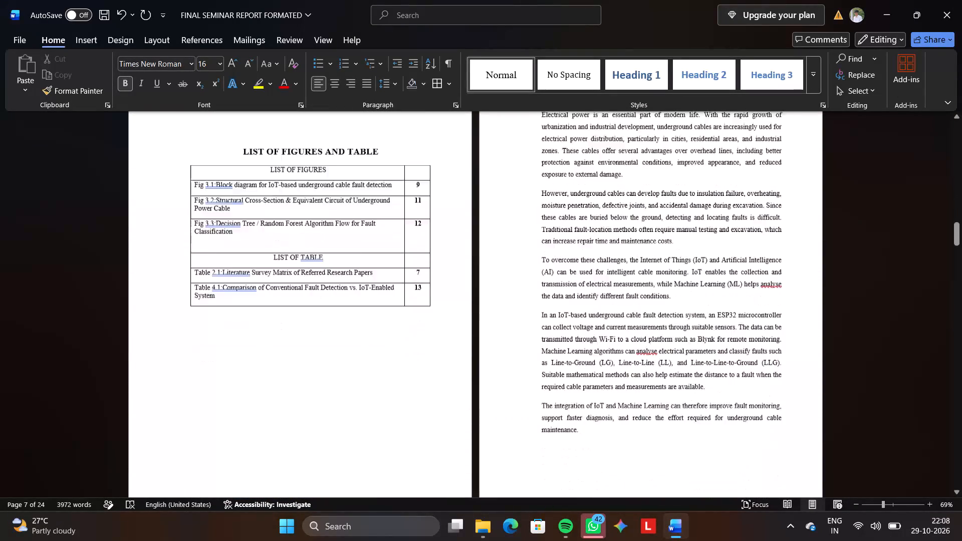
scroll(607, 378, down, 1)
click(777, 412)
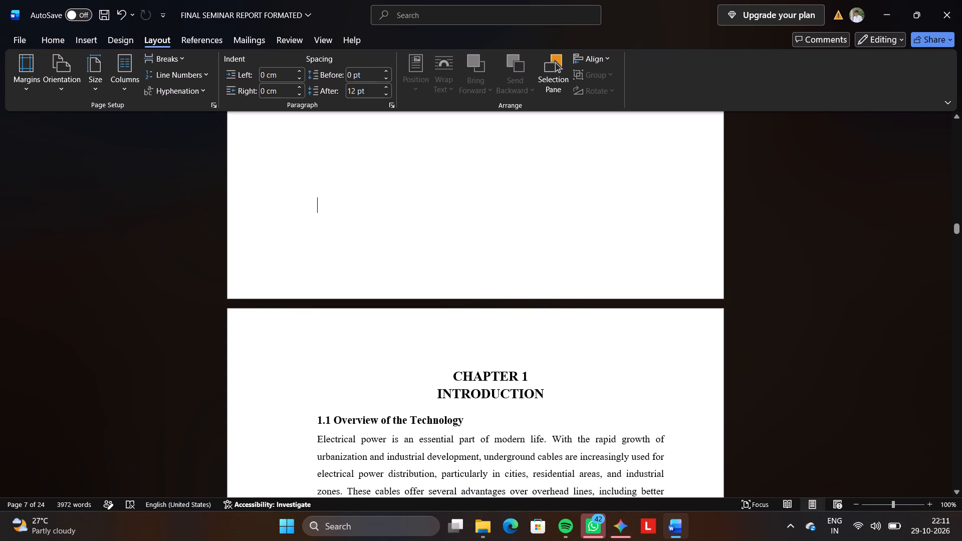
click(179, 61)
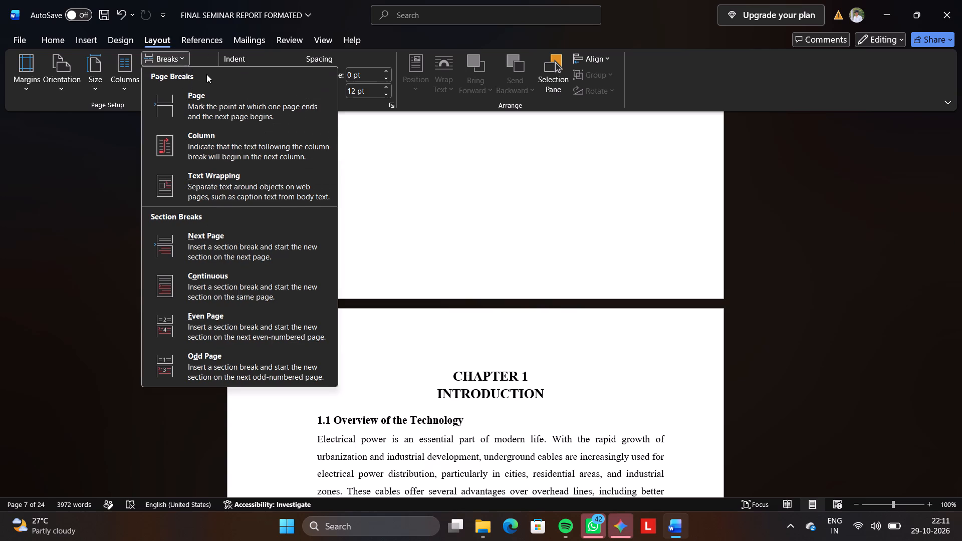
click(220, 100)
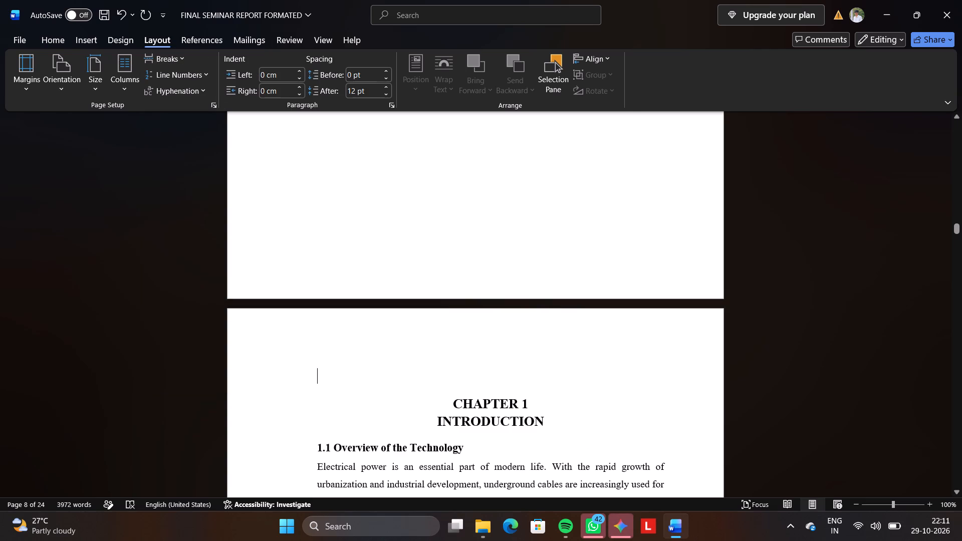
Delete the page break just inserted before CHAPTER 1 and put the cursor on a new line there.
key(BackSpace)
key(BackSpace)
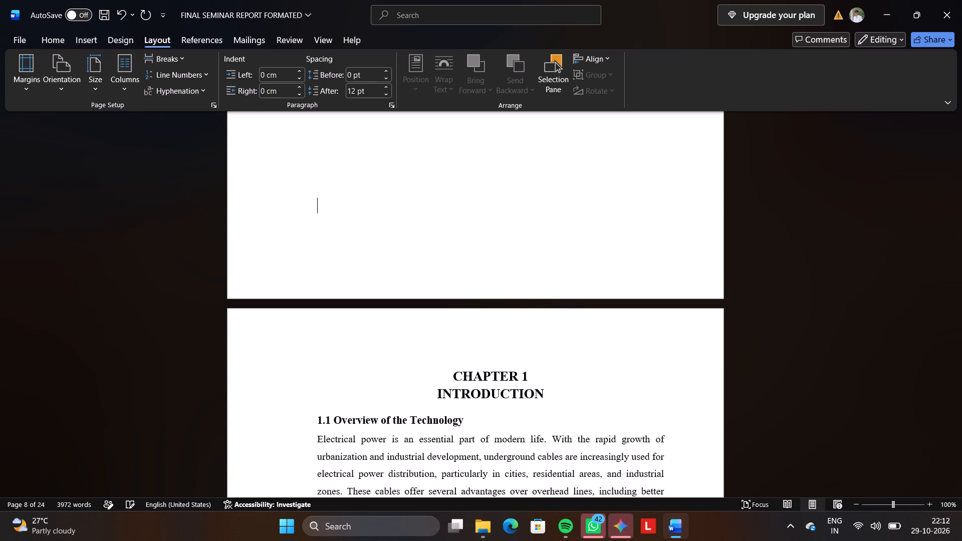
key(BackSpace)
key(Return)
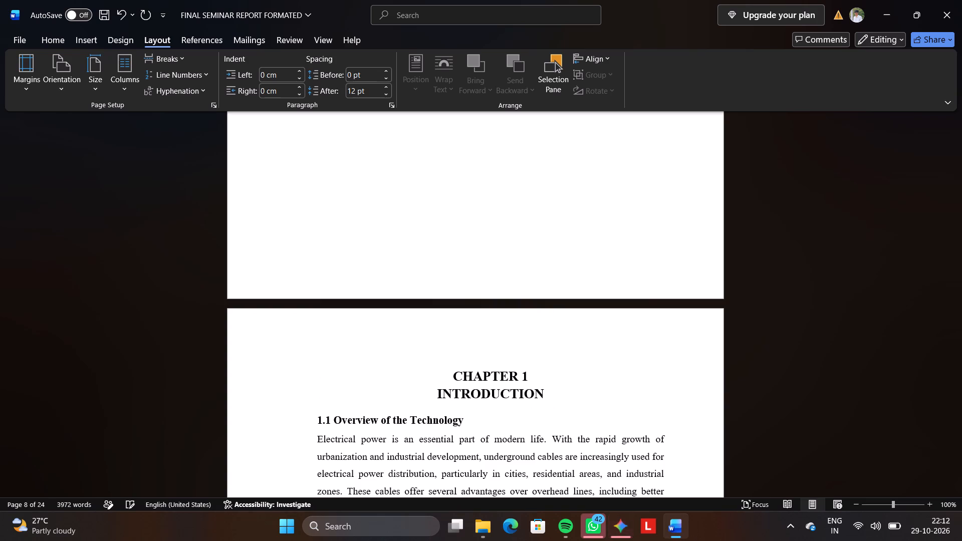
Insert a Next Page section break at the end of the LIST OF FIGURES AND TABLE page, before CHAPTER 1.
click(183, 60)
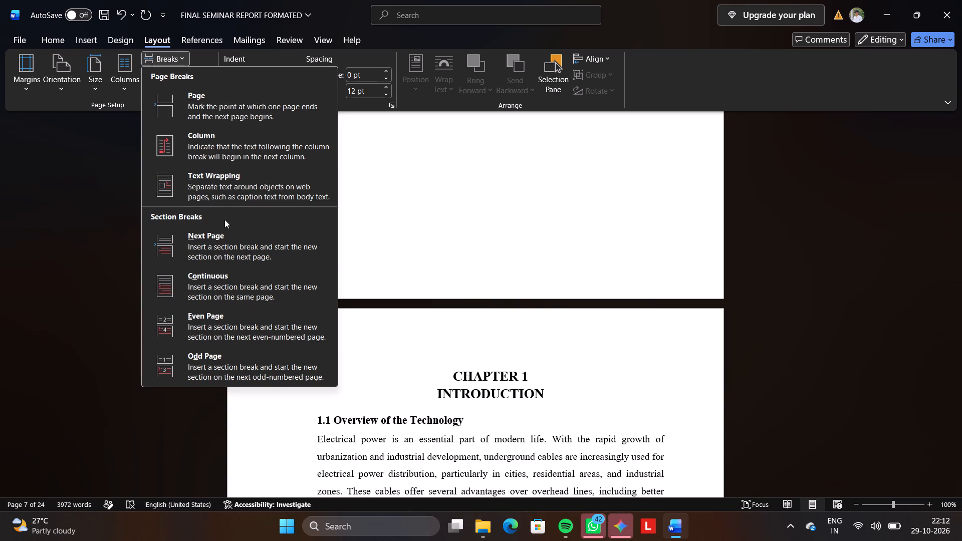
click(225, 240)
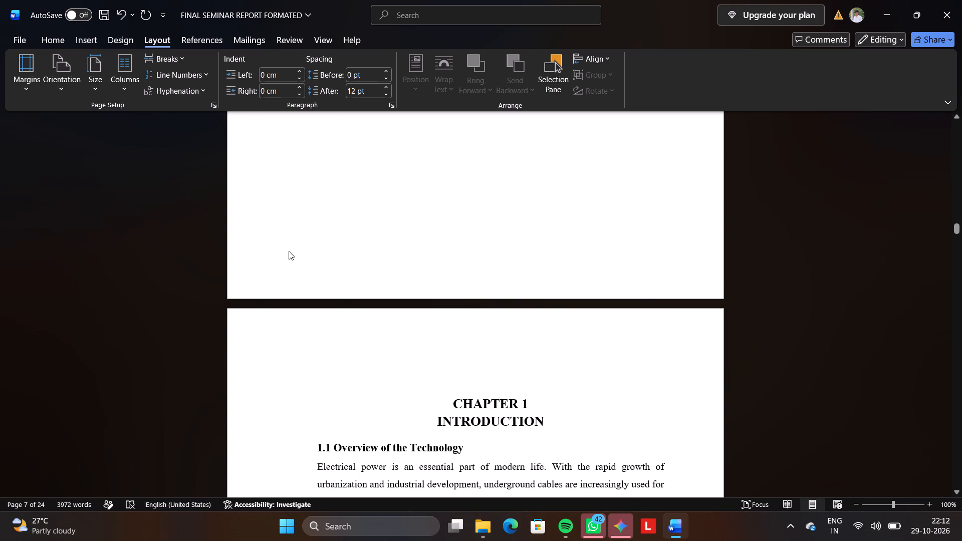
Delete the blank lines around the break above the CHAPTER 1 heading so it starts at the top of its page.
key(BackSpace)
key(BackSpace)
key(BackSpace)
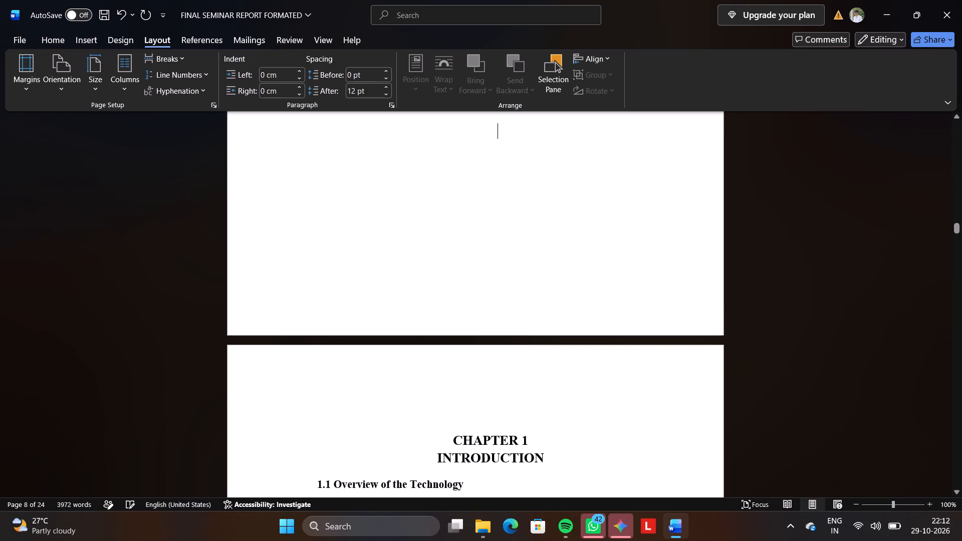
click(428, 412)
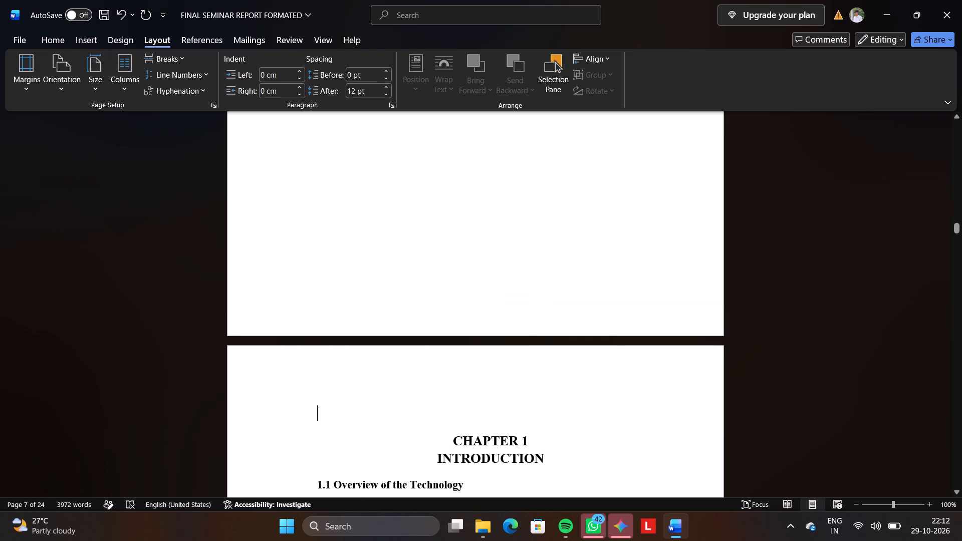
key(BackSpace)
scroll(428, 412, down, 2)
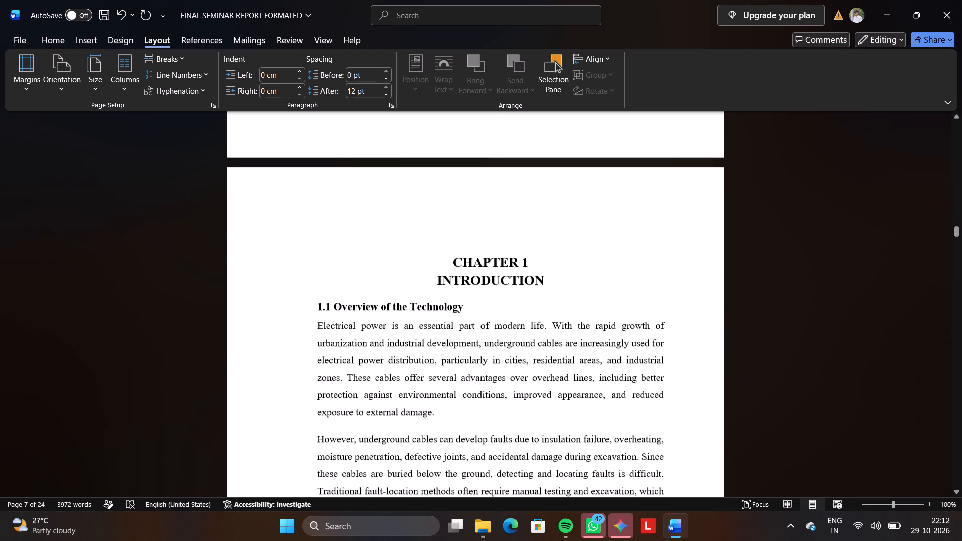
click(429, 264)
key(BackSpace)
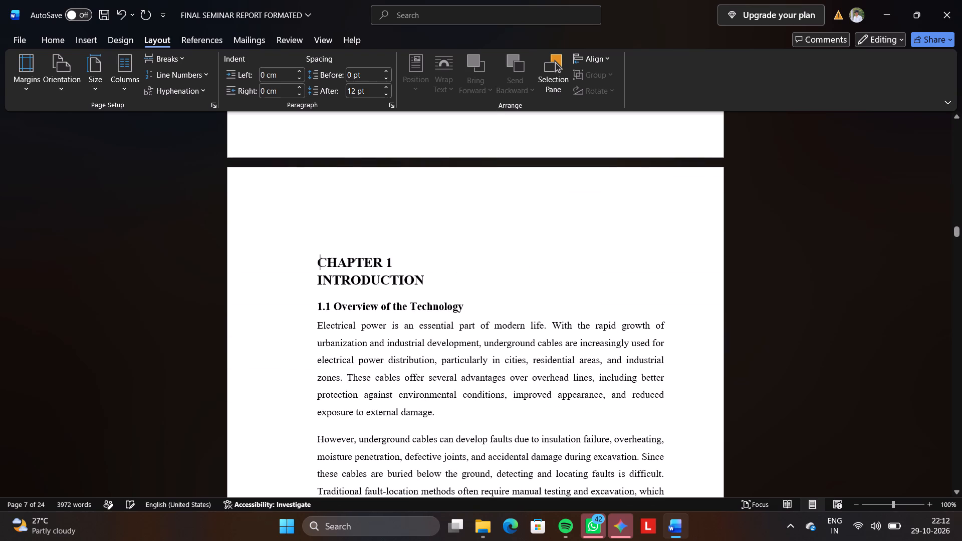
key(BackSpace)
key(BackSpace)
key(BackSpace)
key(BackSpace)
key(BackSpace)
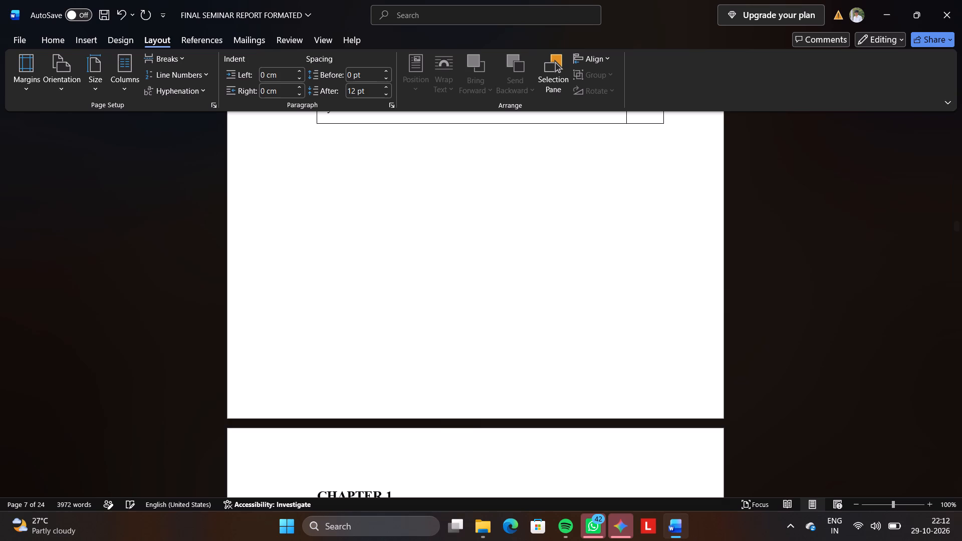
Try to delete the remaining blank space between the LIST OF FIGURES AND TABLE page and CHAPTER 1.
scroll(429, 264, up, 1)
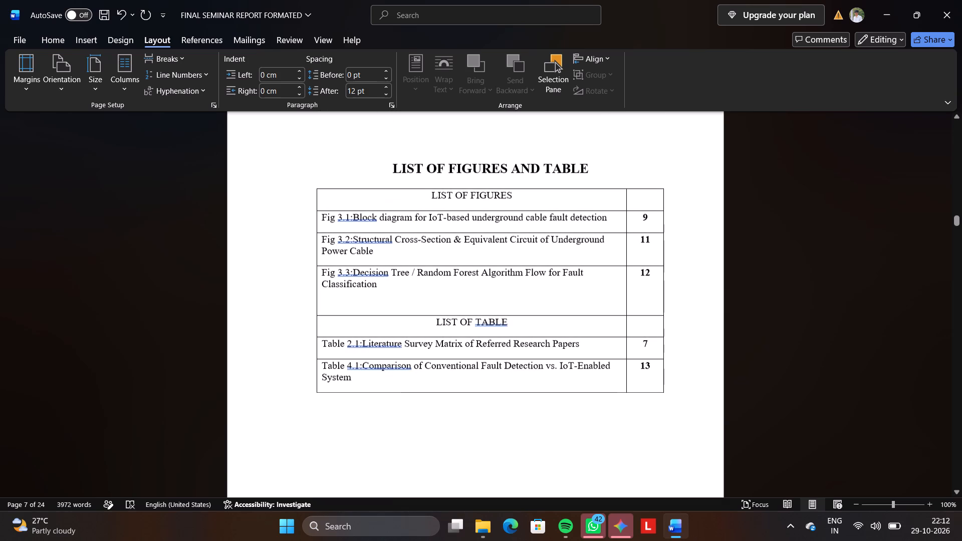
scroll(429, 264, up, 1)
key(BackSpace)
key(BackSpace)
key(BackSpace)
key(BackSpace)
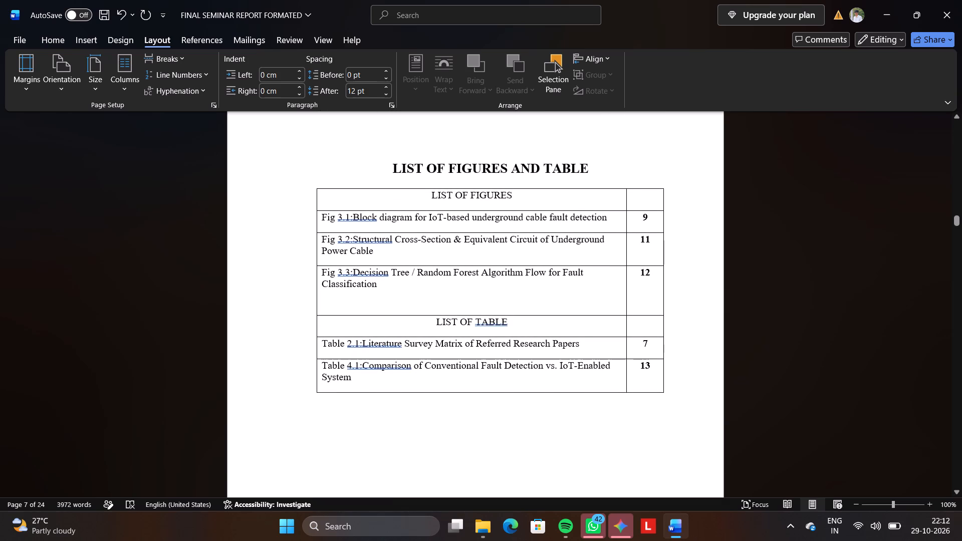
scroll(429, 264, up, 7)
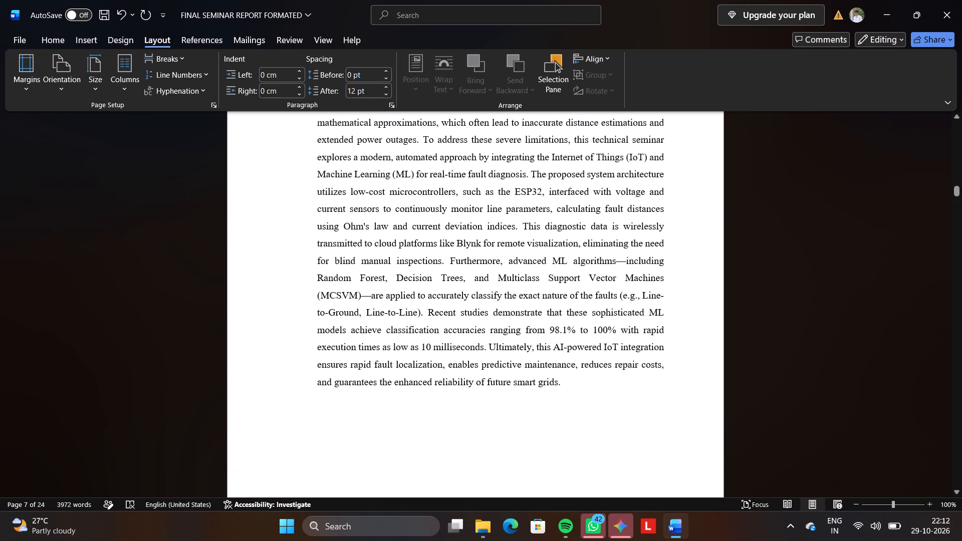
key(BackSpace)
key(BackSpace)
Centre the two heading lines CHAPTER 1 and INTRODUCTION at the start of the chapter.
scroll(429, 264, down, 7)
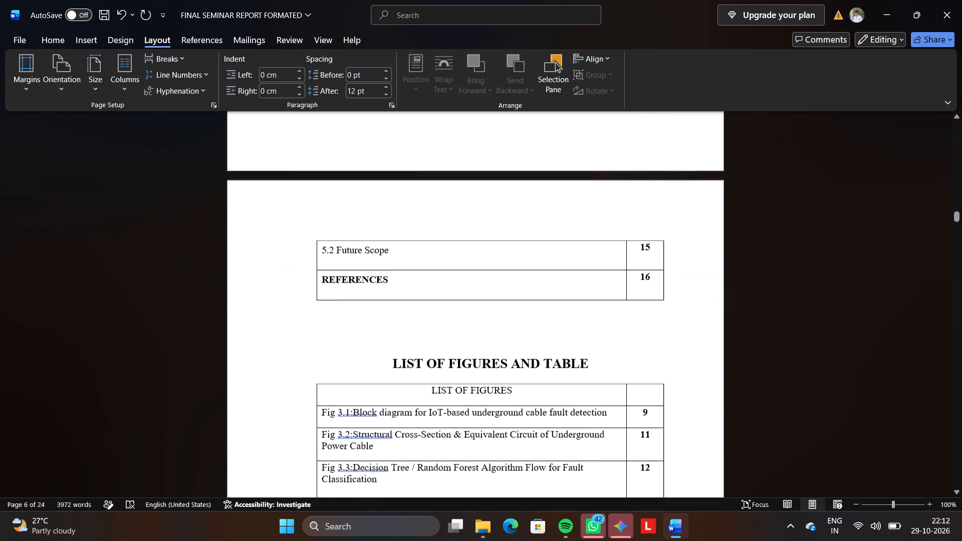
scroll(429, 264, down, 3)
key(Down)
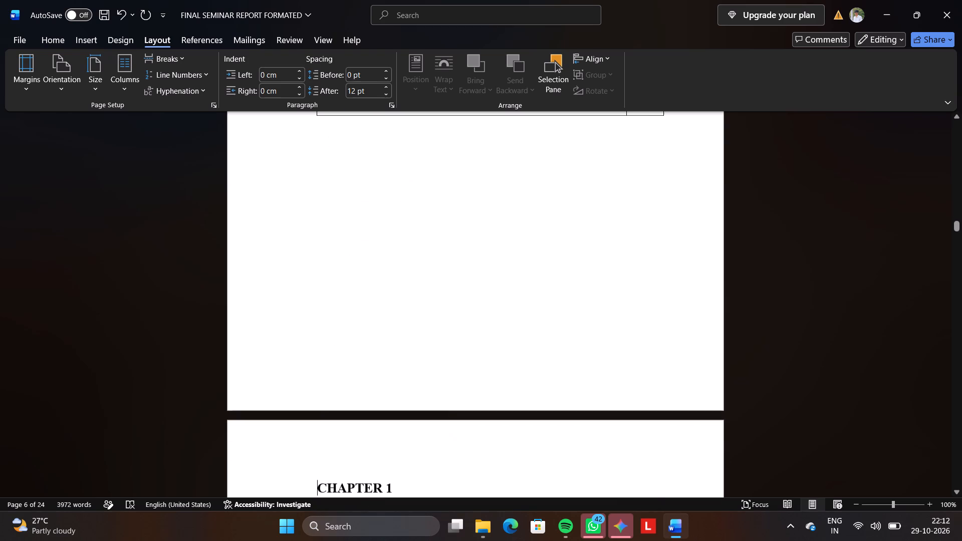
key(Down)
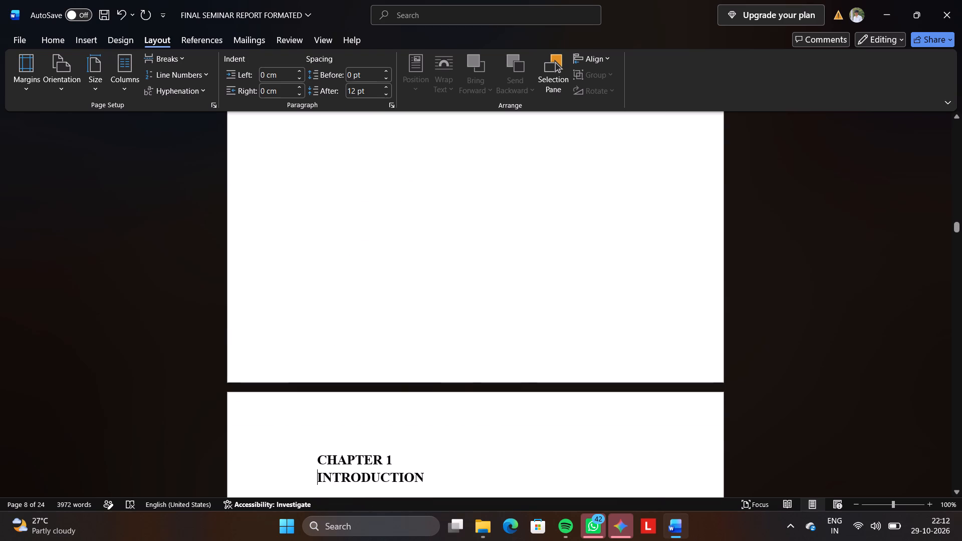
scroll(368, 348, down, 2)
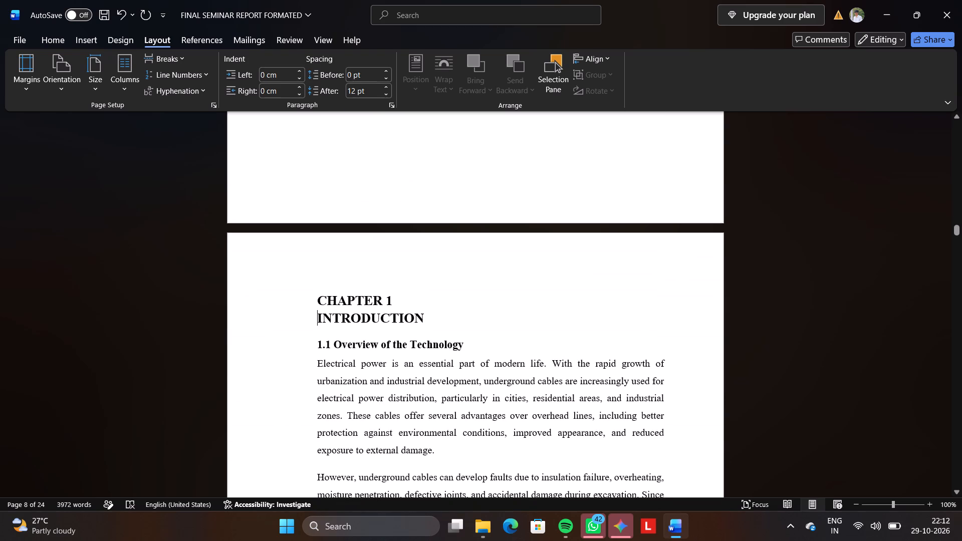
drag(312, 294, 407, 313)
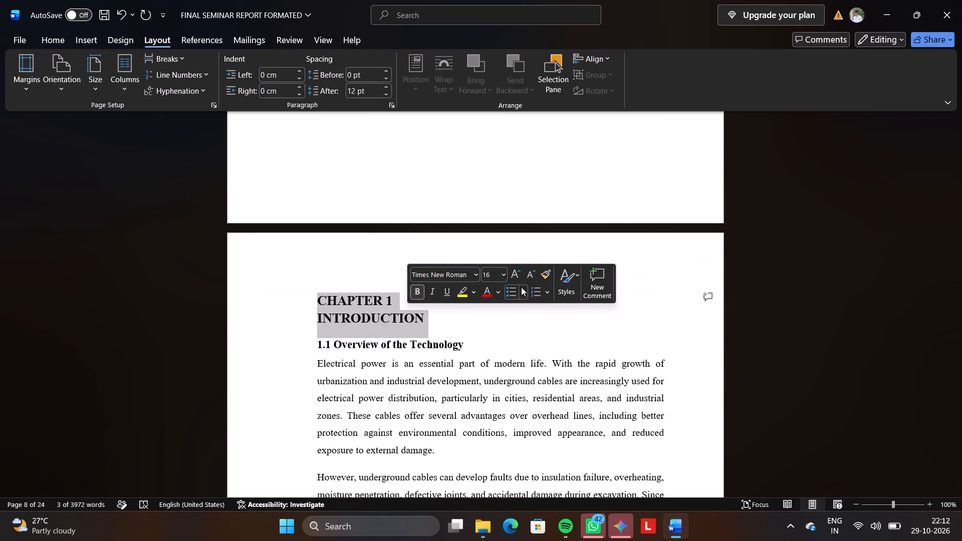
drag(58, 38, 197, 81)
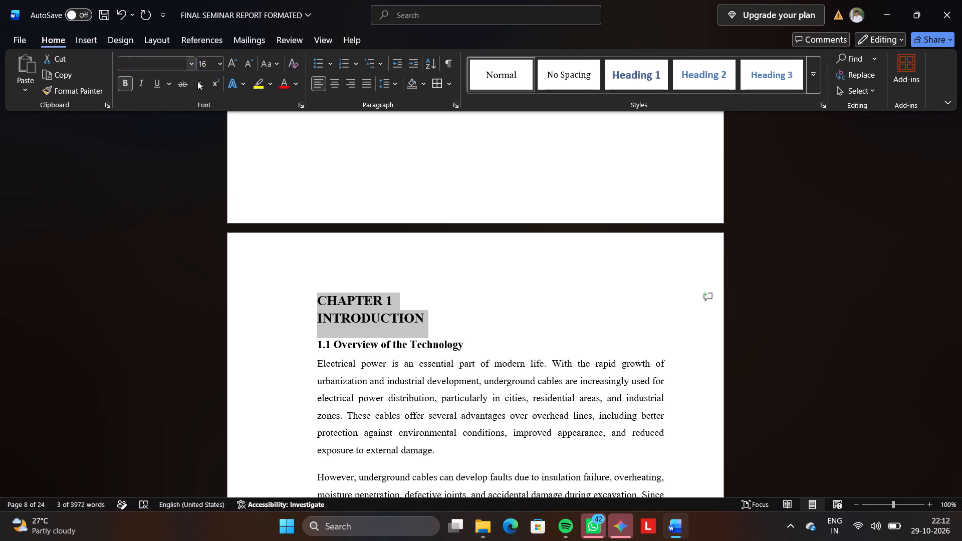
drag(197, 81, 348, 242)
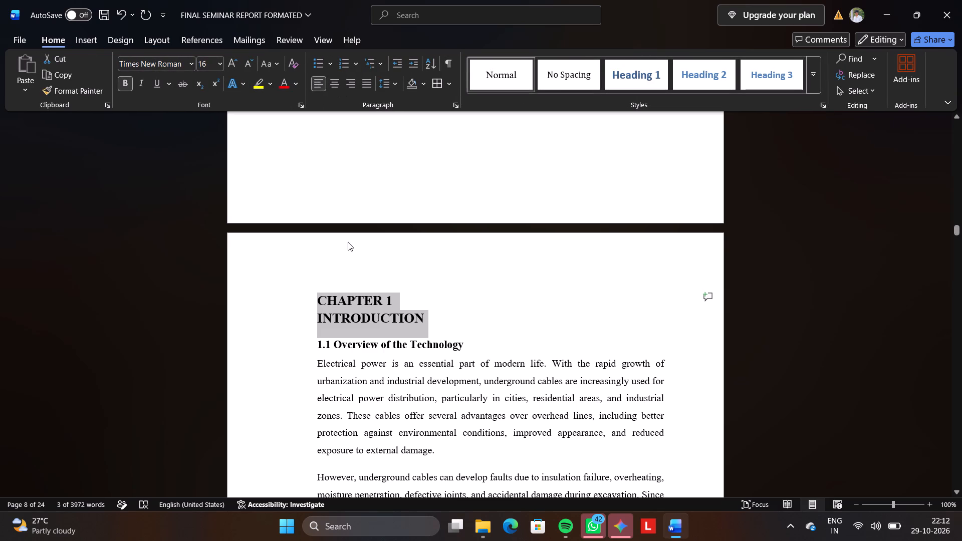
key(ctrl+e)
click(608, 300)
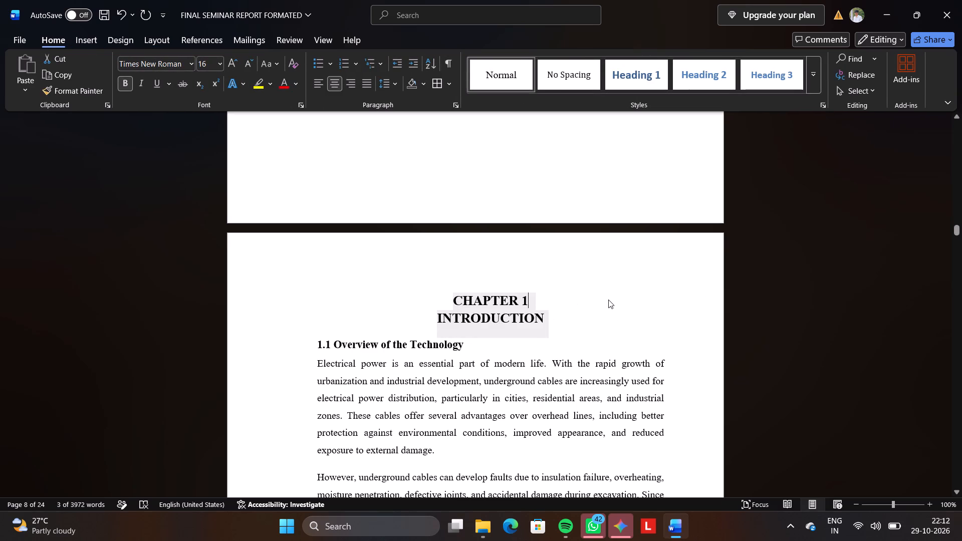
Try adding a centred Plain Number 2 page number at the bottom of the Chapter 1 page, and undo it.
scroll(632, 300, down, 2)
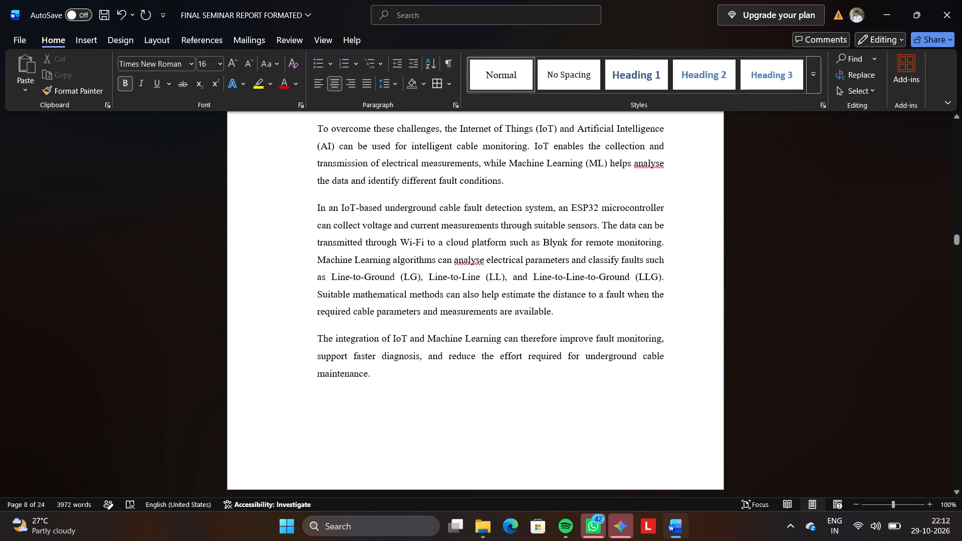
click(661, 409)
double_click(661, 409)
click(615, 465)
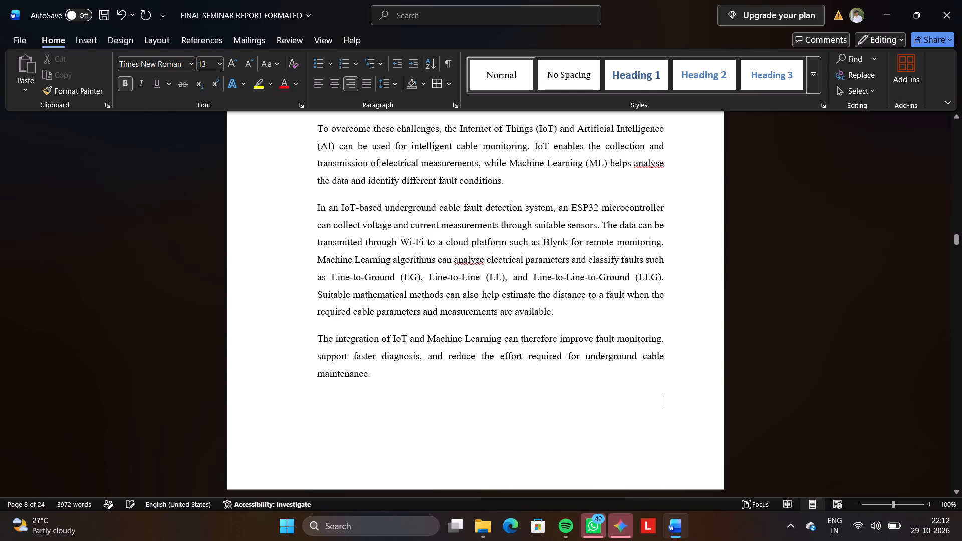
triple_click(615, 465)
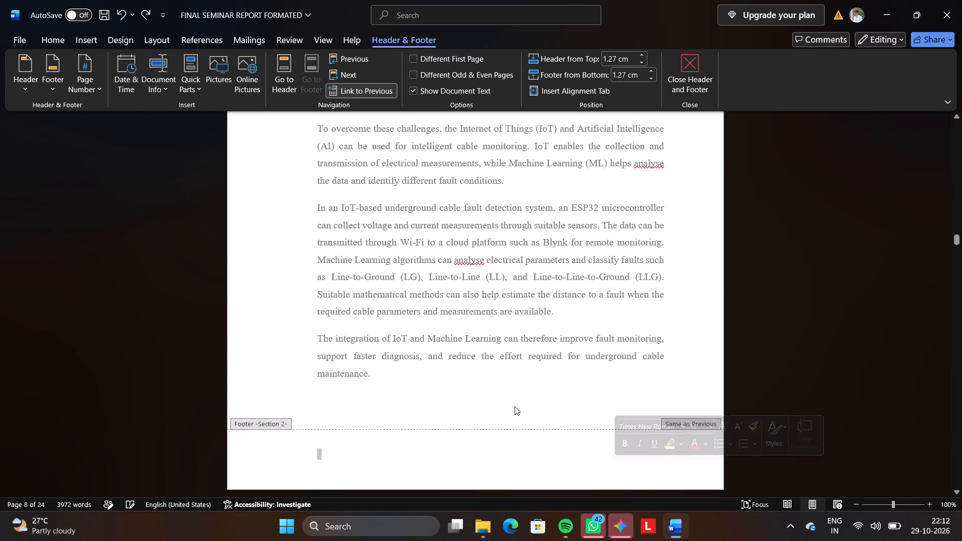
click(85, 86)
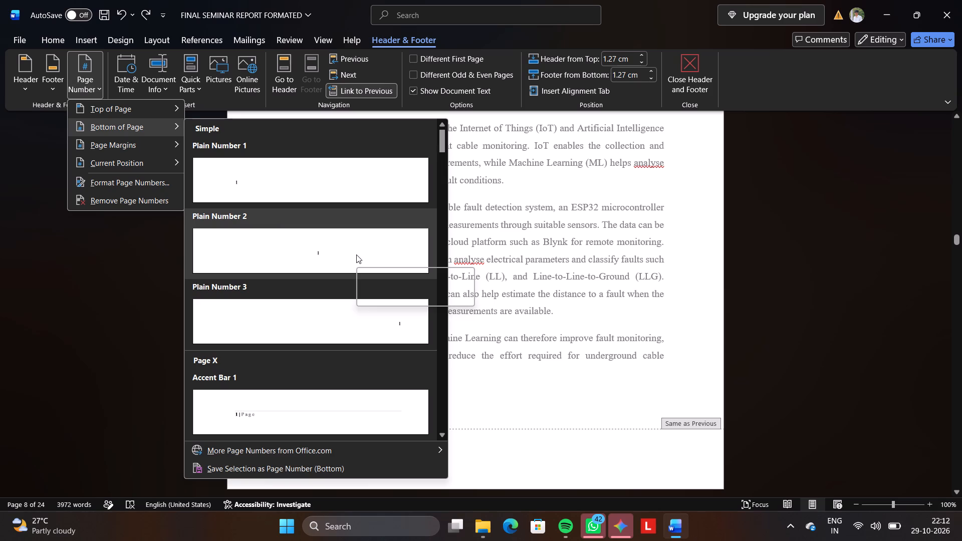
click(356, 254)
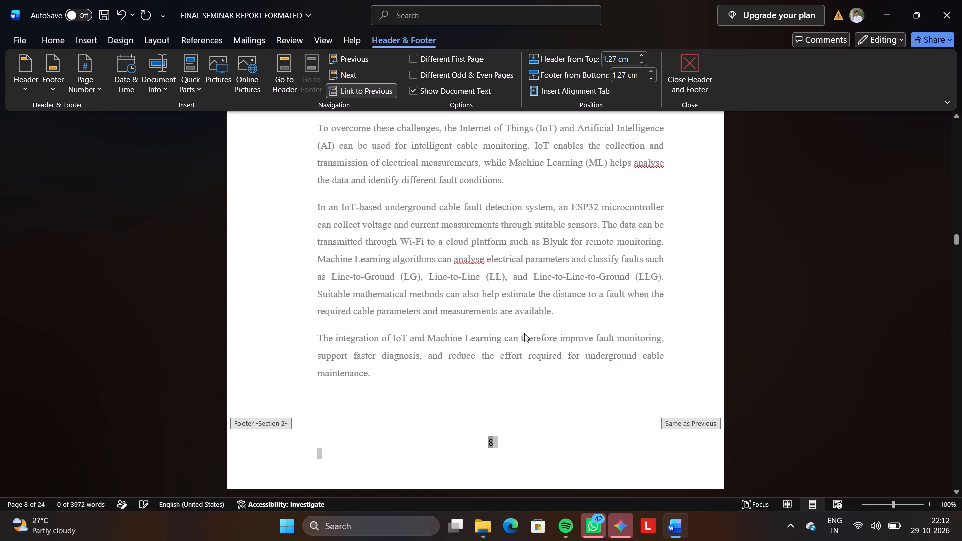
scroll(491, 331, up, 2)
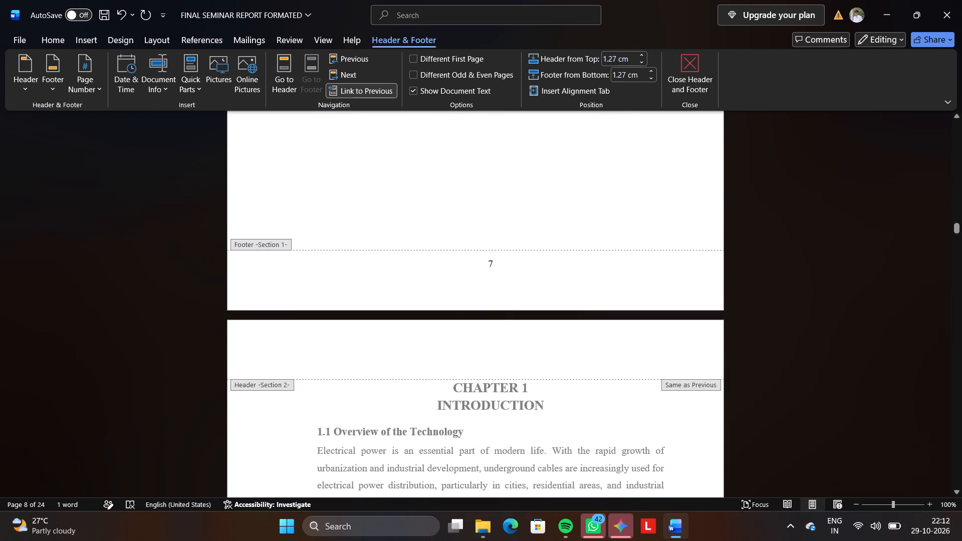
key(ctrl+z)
click(623, 519)
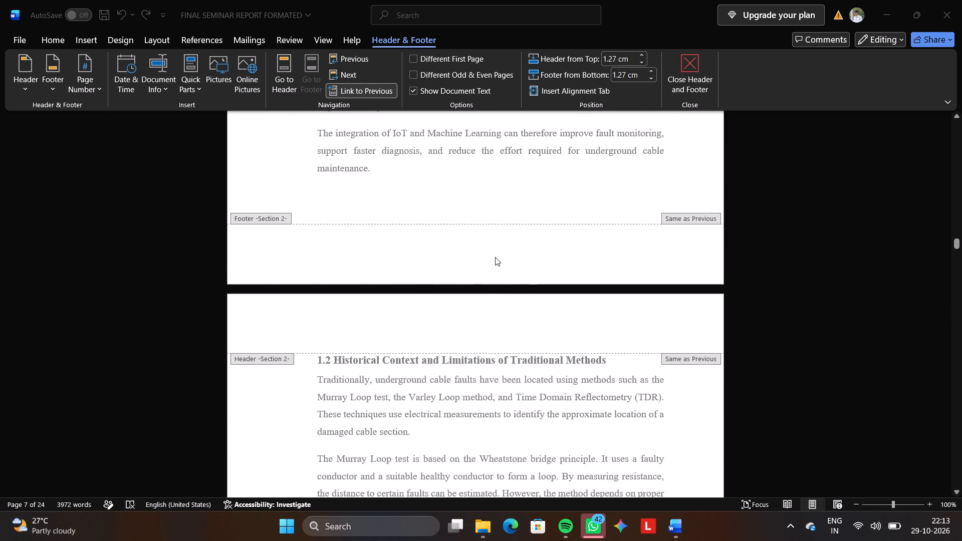
click(493, 250)
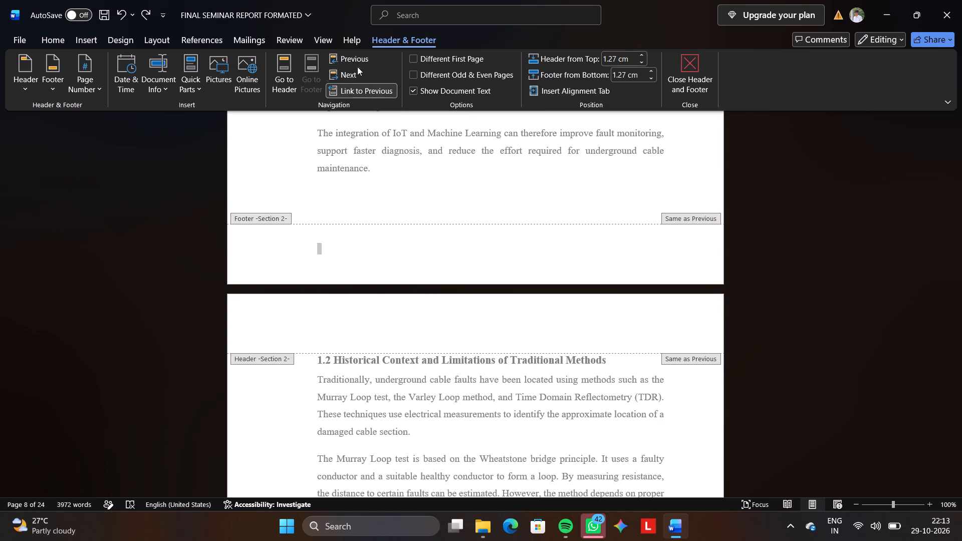
click(351, 94)
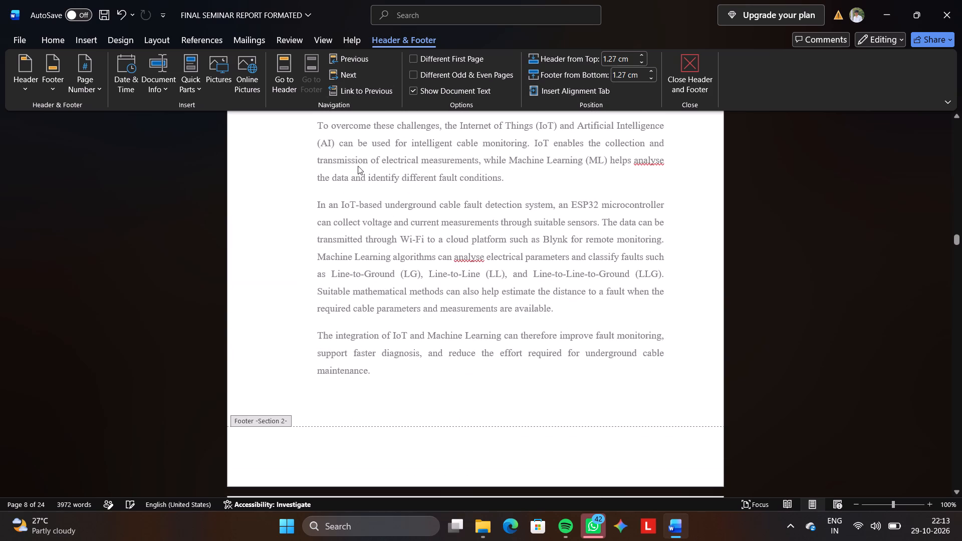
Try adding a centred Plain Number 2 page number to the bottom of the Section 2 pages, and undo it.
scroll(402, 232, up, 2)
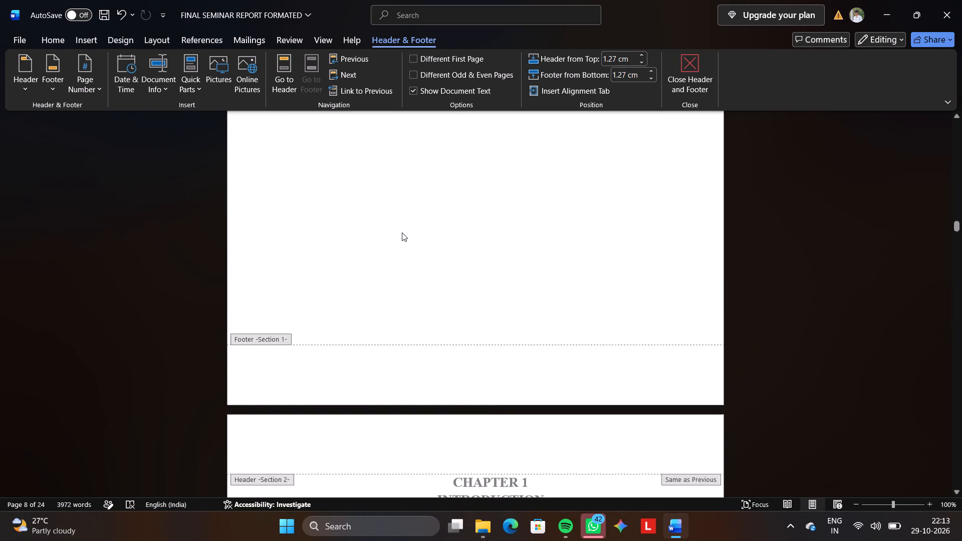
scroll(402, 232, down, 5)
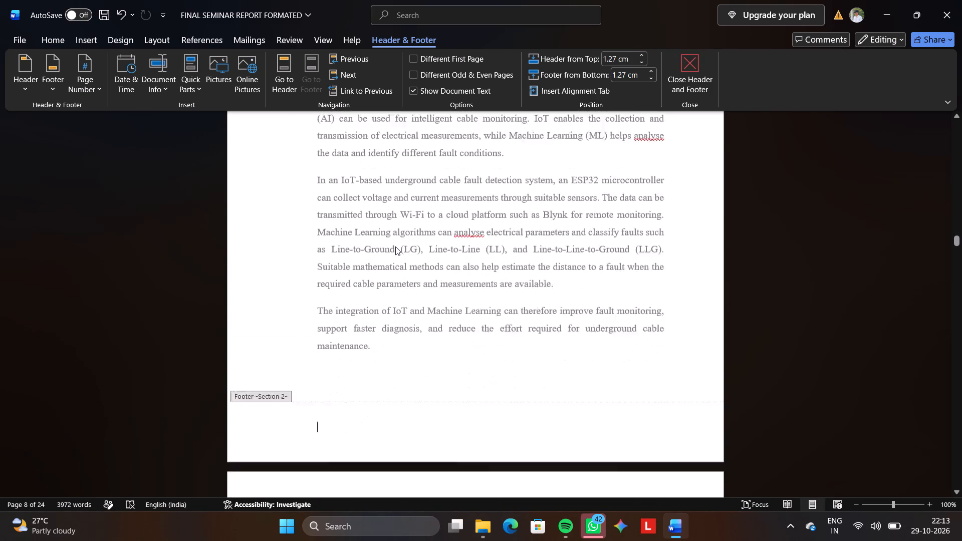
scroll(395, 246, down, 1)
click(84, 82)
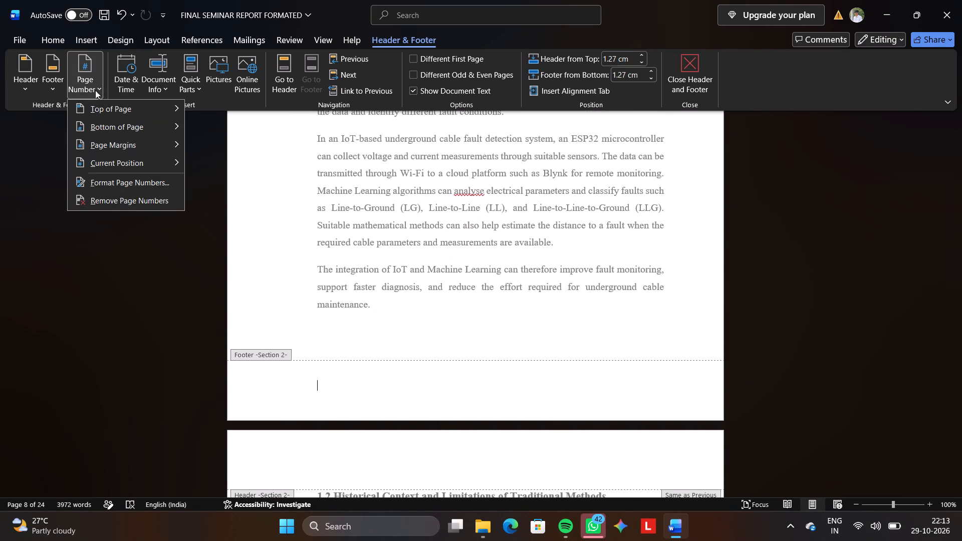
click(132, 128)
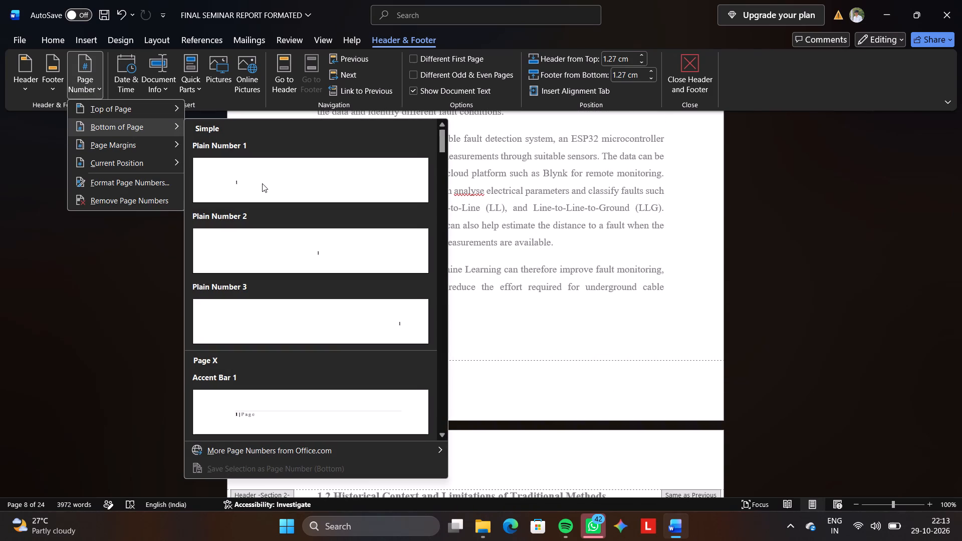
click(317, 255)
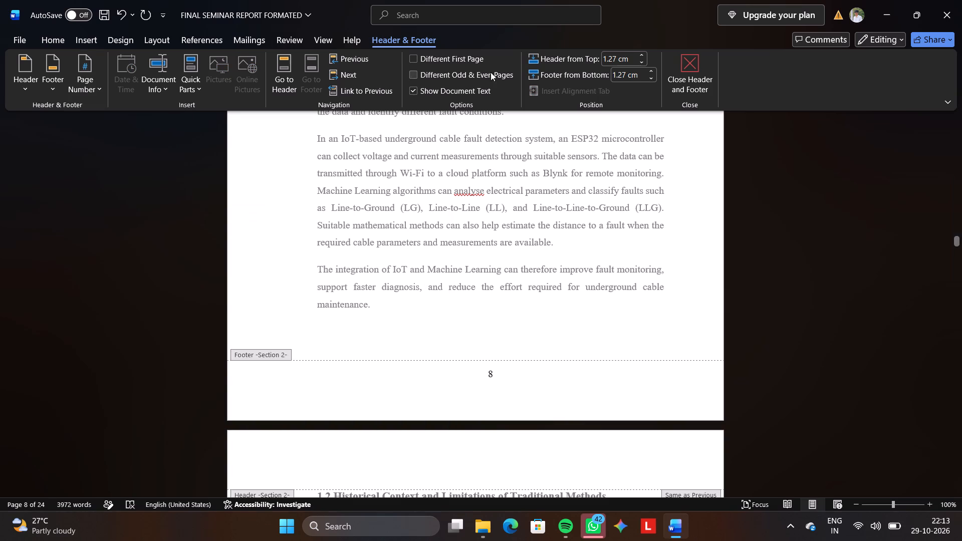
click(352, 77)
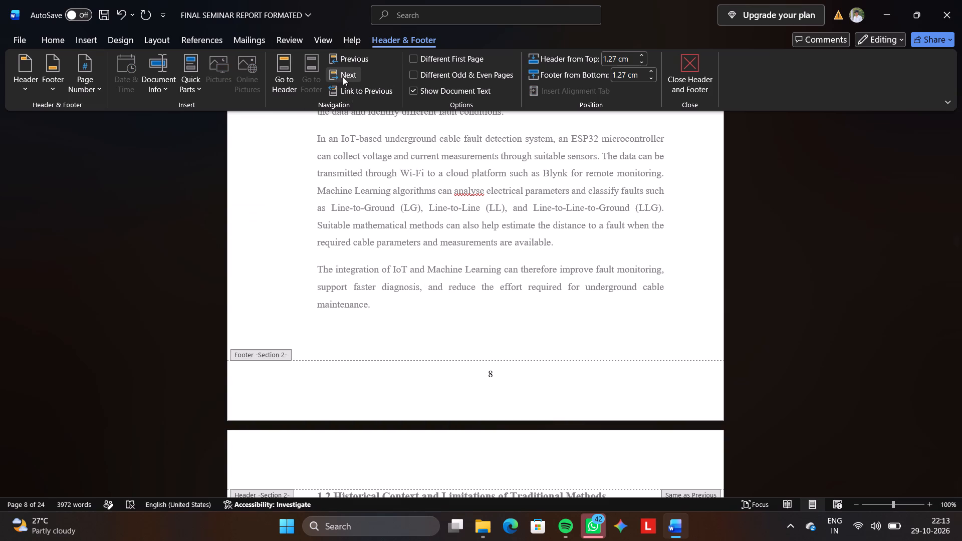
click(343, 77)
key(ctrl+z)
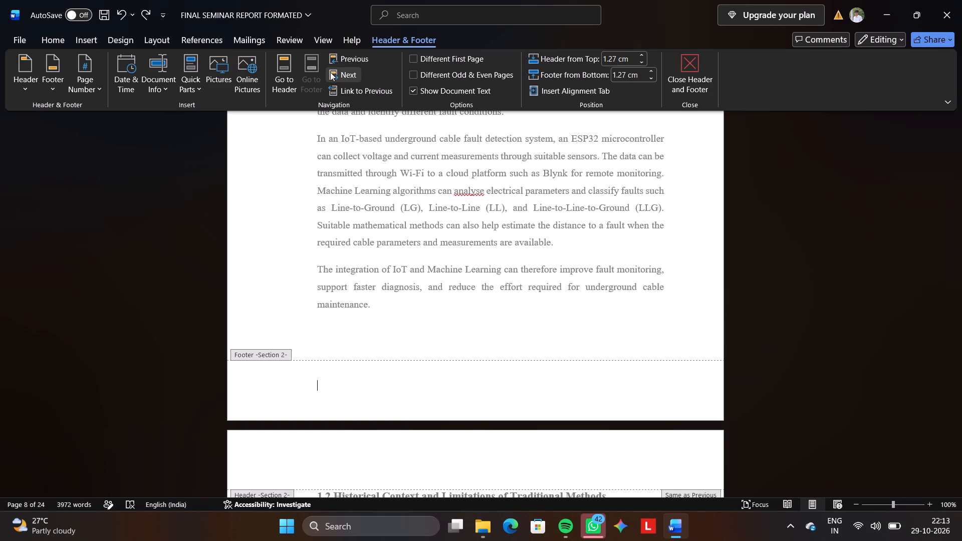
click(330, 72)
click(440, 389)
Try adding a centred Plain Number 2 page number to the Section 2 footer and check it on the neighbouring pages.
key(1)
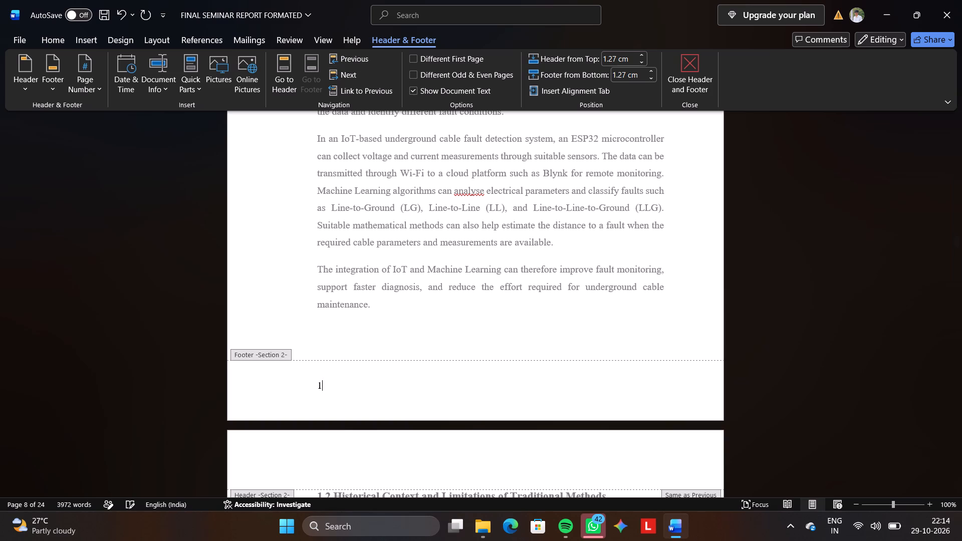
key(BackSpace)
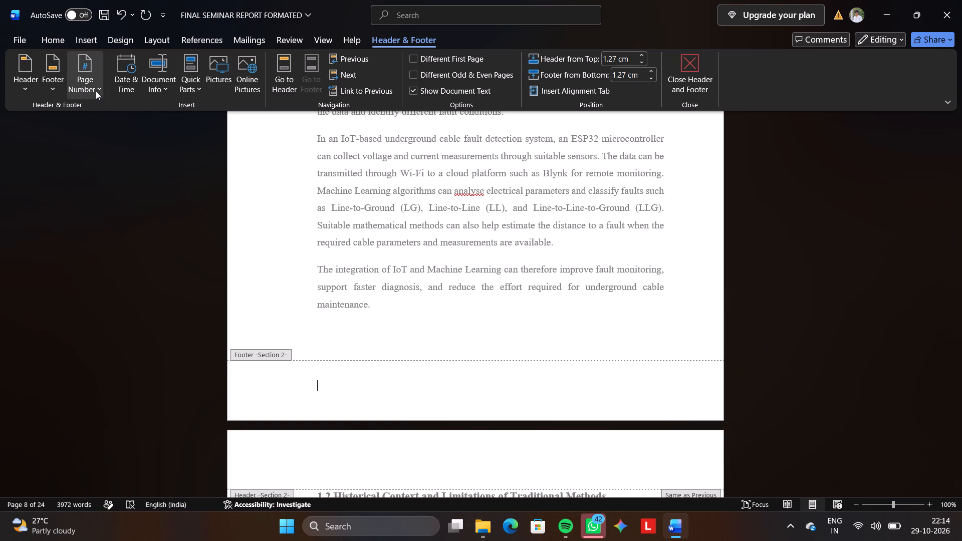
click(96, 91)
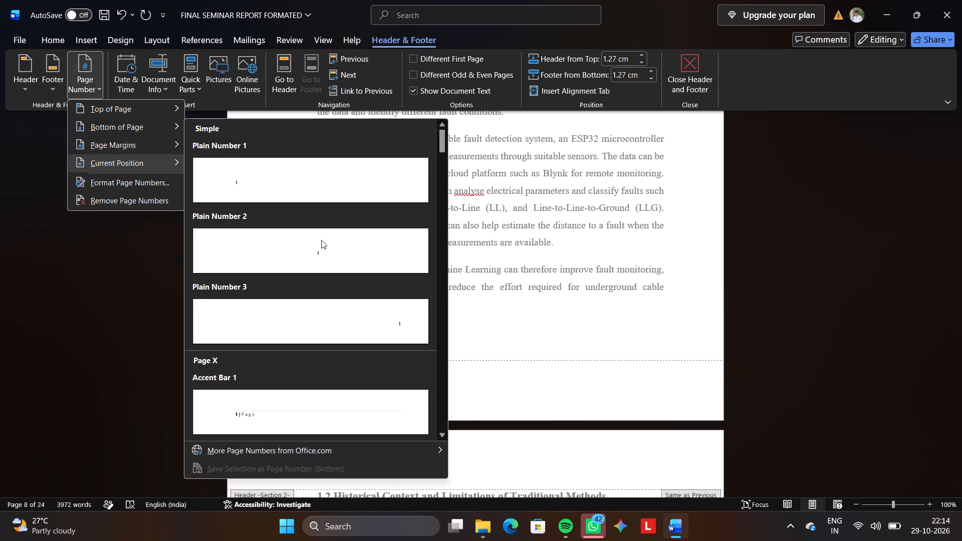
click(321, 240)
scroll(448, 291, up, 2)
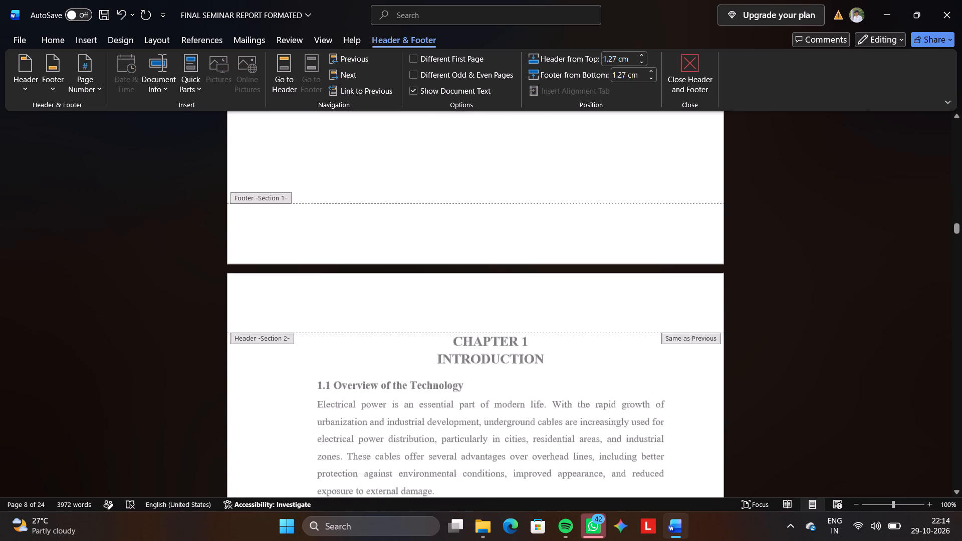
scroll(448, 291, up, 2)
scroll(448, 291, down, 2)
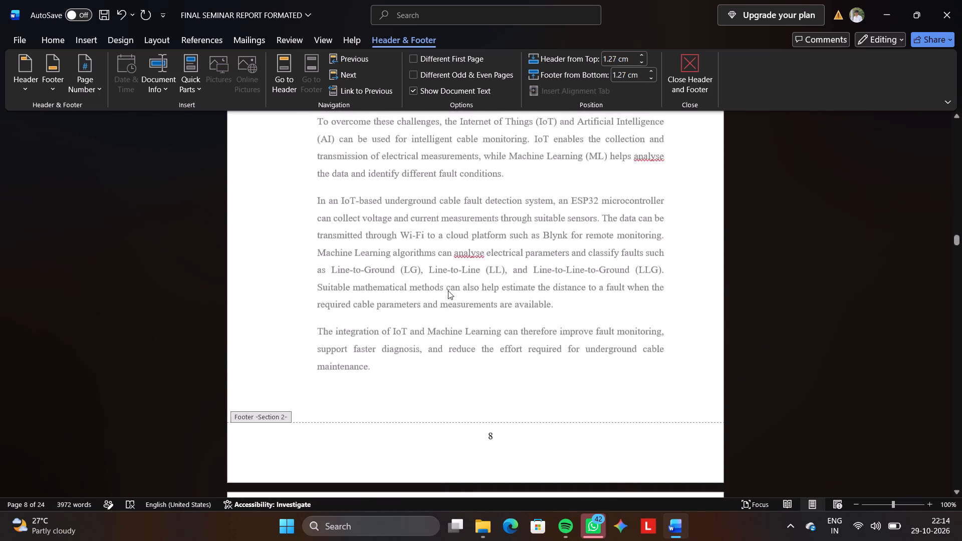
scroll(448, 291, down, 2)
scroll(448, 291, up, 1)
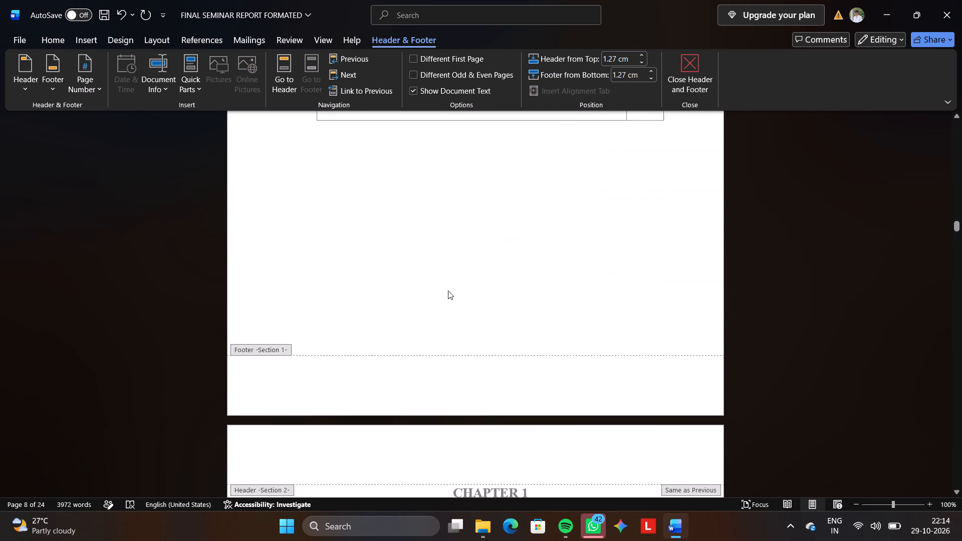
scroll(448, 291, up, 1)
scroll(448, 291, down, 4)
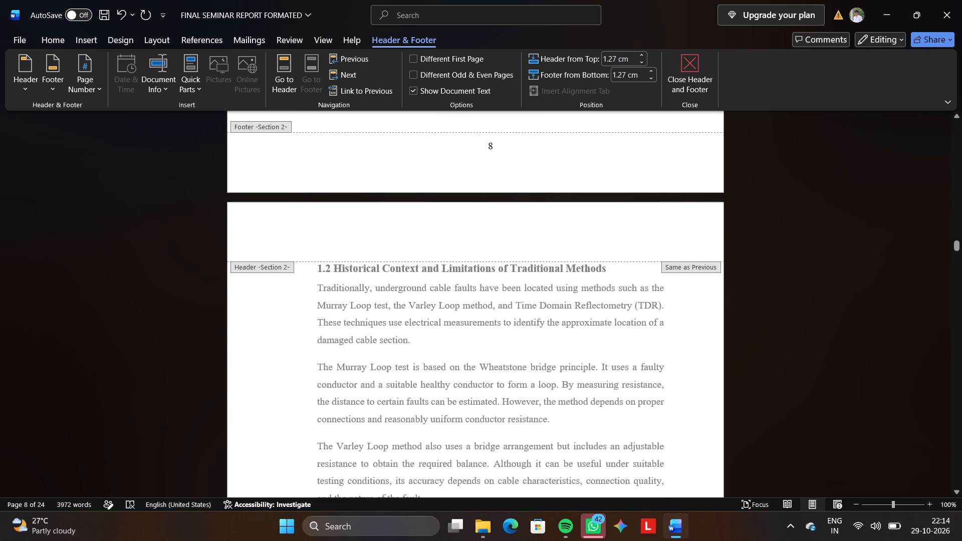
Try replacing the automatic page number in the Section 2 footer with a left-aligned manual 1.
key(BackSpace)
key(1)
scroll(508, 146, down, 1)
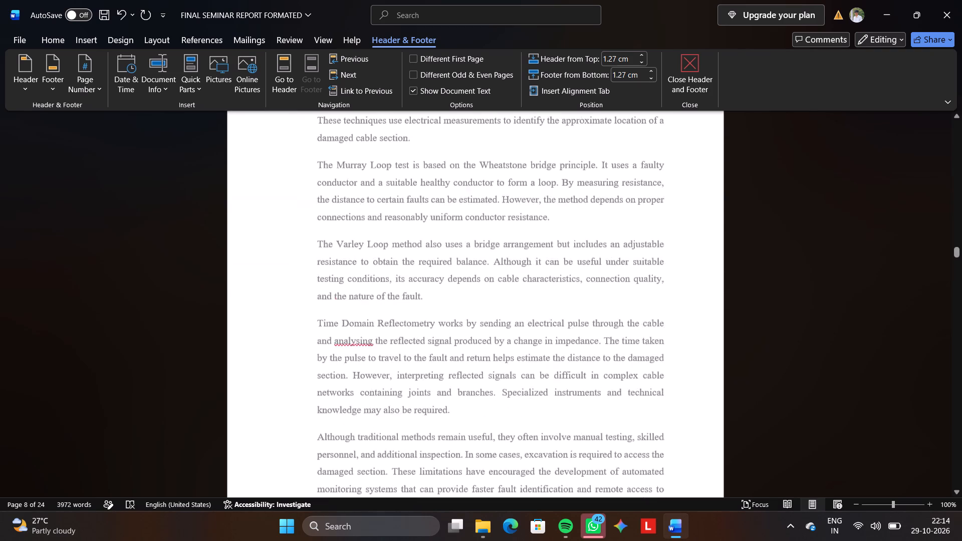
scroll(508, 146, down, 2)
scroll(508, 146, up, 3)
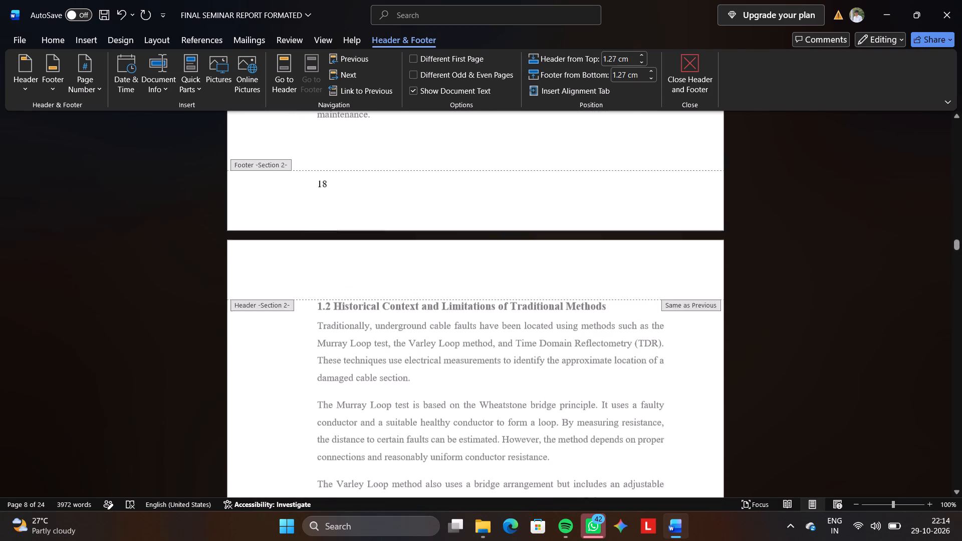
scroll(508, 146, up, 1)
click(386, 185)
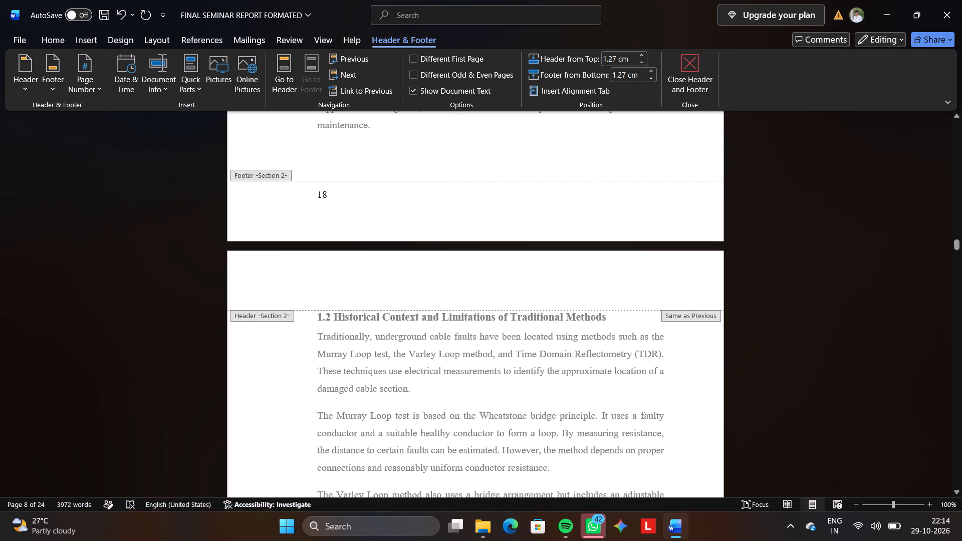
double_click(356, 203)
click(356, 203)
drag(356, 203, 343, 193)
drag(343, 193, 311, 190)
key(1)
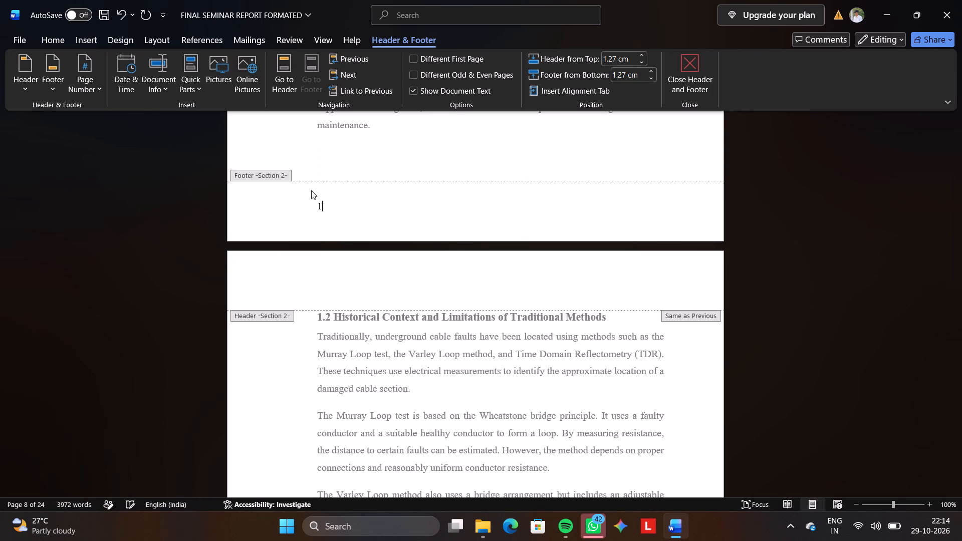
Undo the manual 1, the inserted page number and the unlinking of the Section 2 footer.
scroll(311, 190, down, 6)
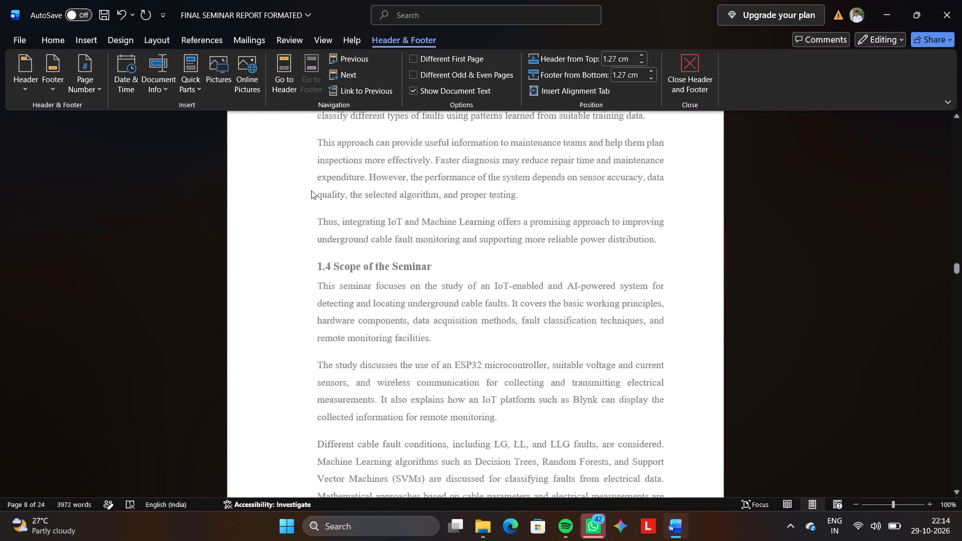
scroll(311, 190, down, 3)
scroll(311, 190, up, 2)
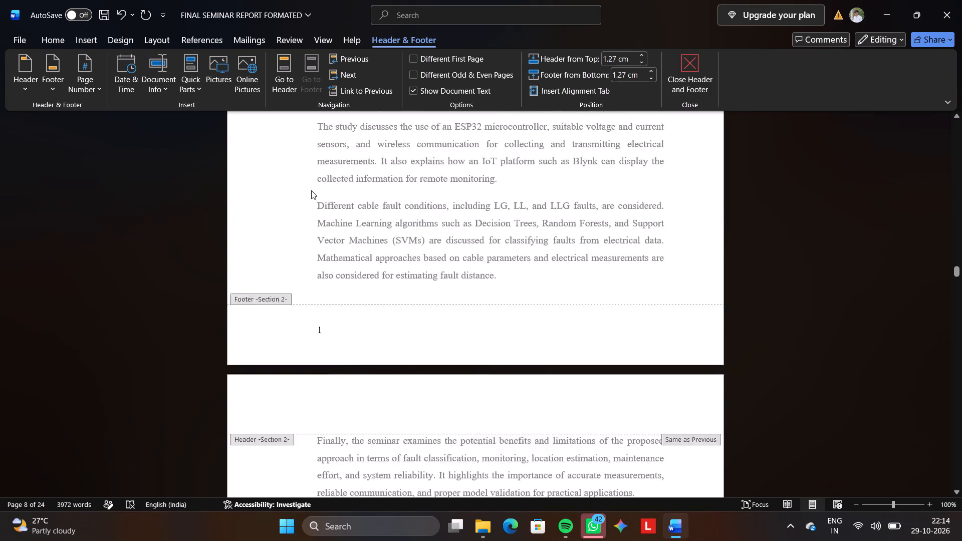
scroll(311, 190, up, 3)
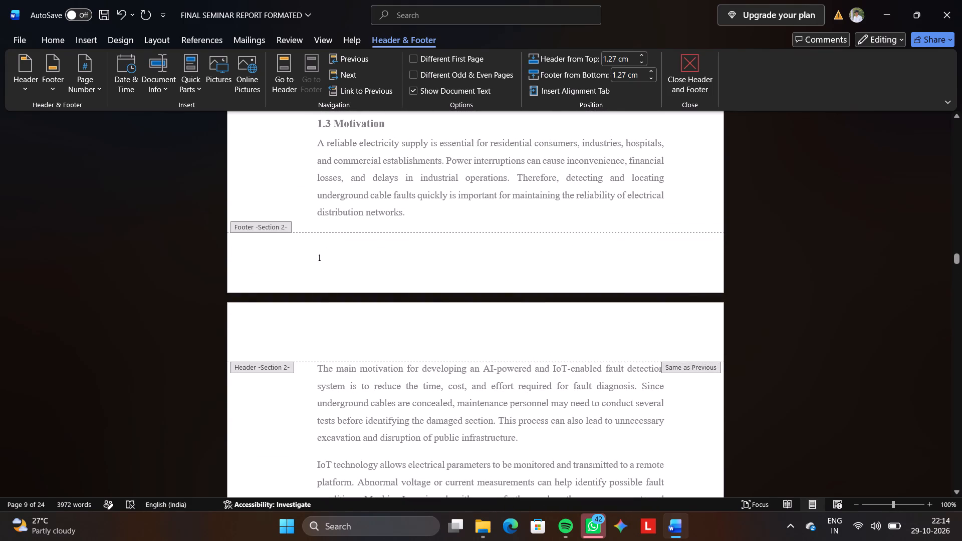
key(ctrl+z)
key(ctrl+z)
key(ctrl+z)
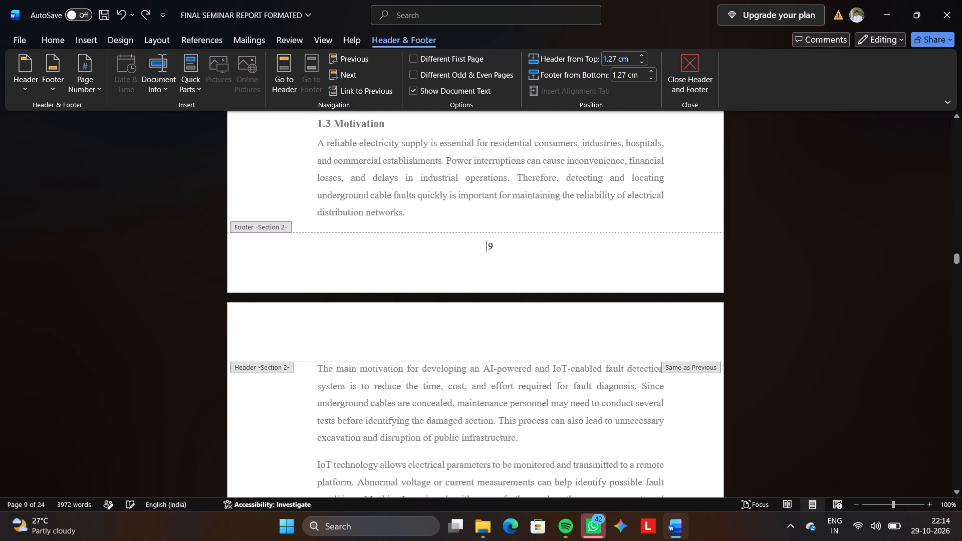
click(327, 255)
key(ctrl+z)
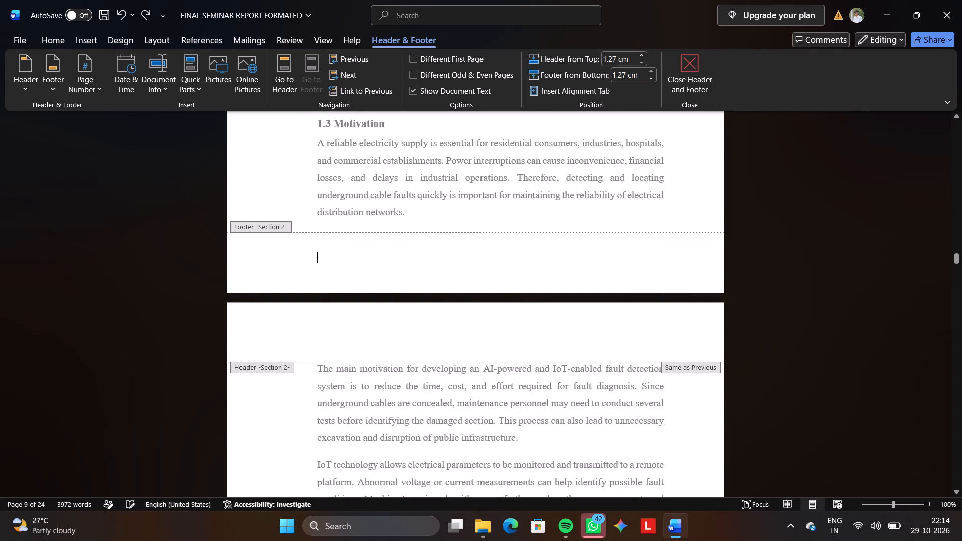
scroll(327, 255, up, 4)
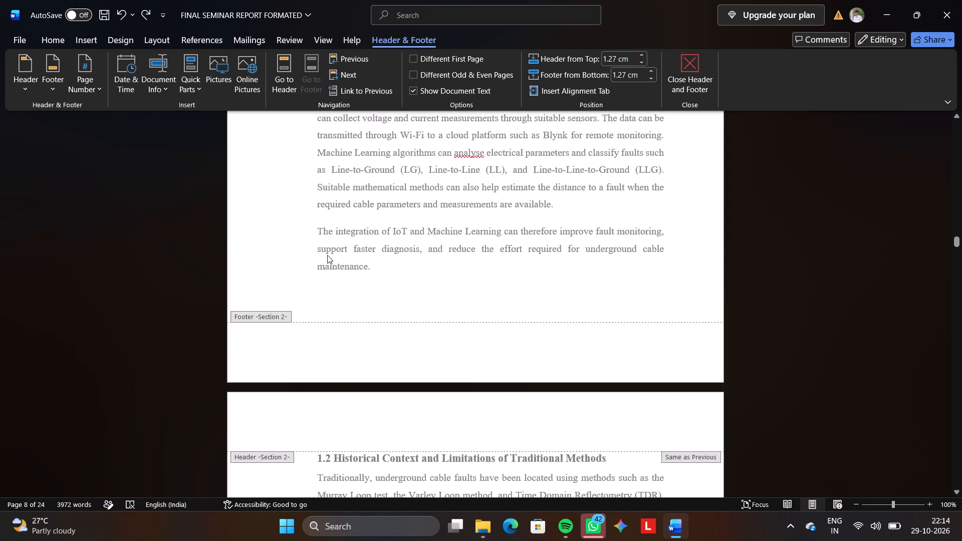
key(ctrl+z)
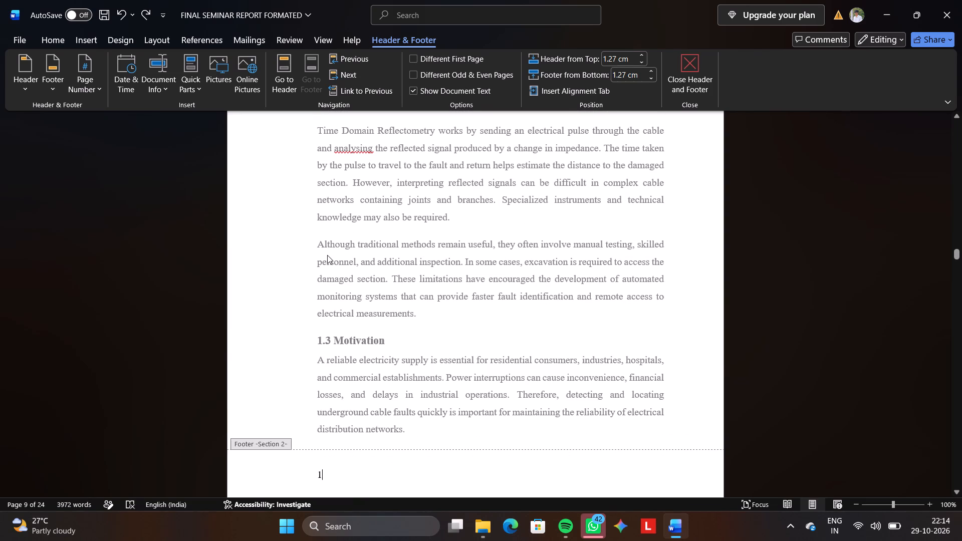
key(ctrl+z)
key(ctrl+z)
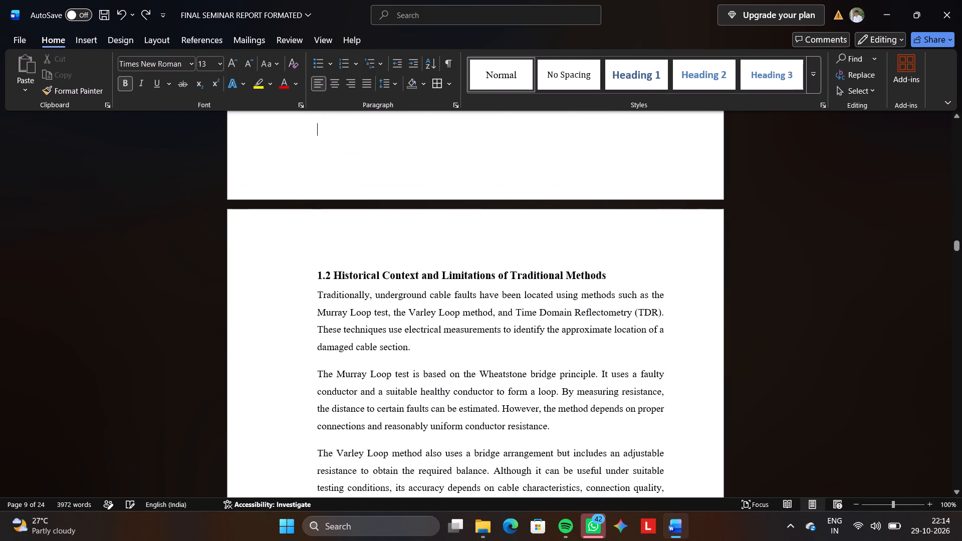
Look over the bottom of the Chapter 1 page and the end of the page before it.
scroll(327, 255, up, 2)
scroll(327, 255, right, 1)
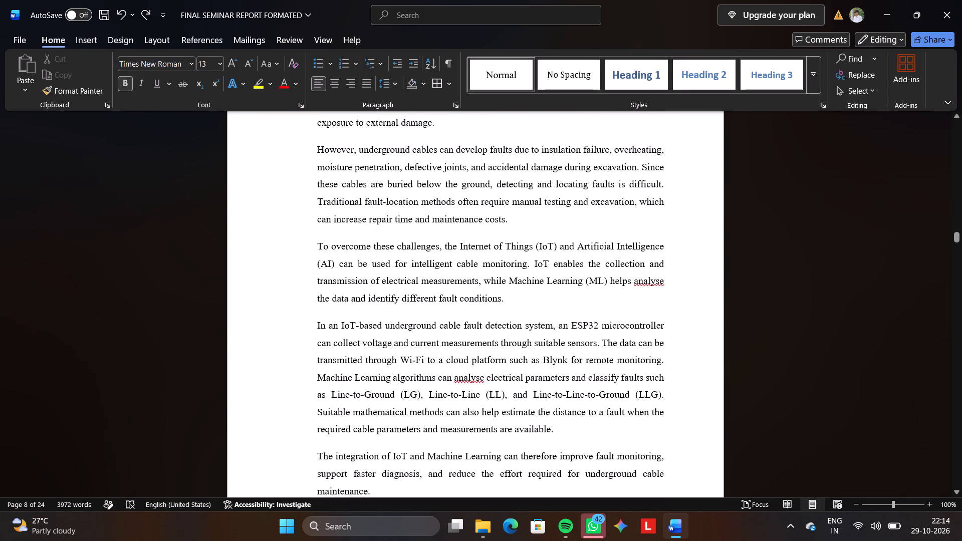
scroll(327, 255, down, 3)
scroll(327, 255, up, 1)
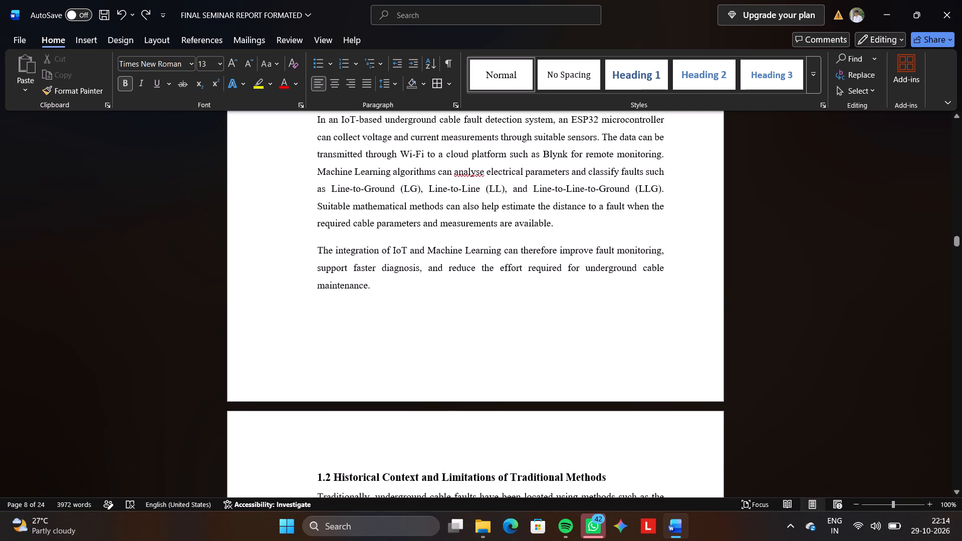
triple_click(338, 273)
click(420, 330)
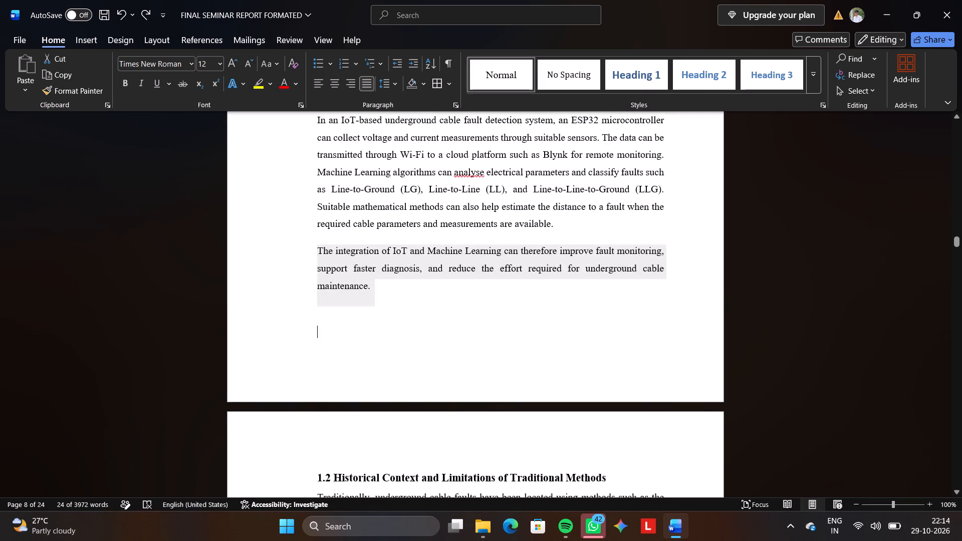
scroll(420, 330, up, 4)
scroll(420, 330, down, 1)
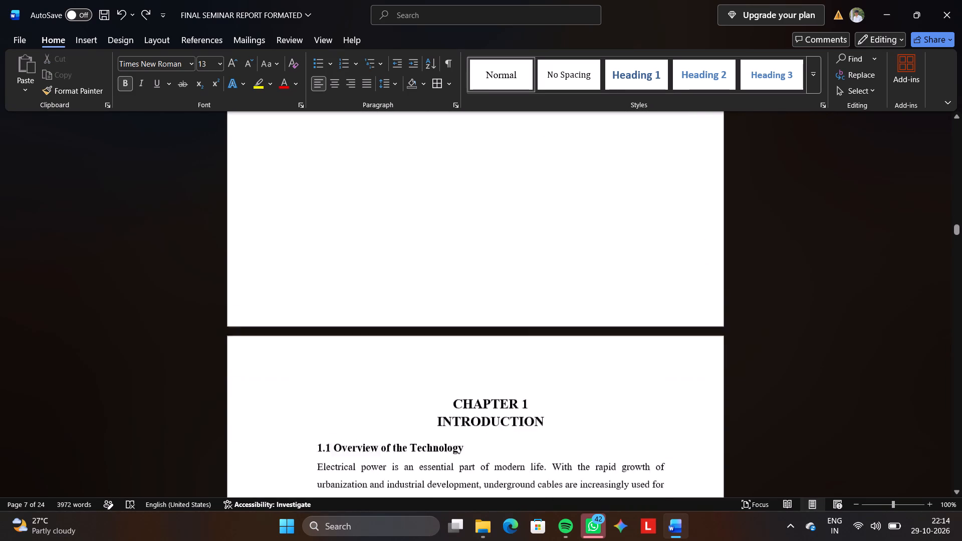
scroll(420, 330, down, 1)
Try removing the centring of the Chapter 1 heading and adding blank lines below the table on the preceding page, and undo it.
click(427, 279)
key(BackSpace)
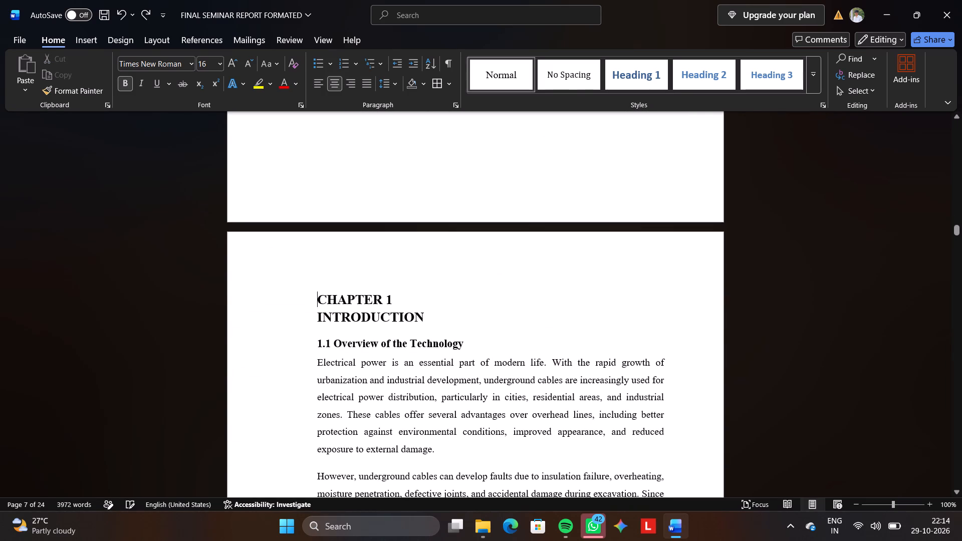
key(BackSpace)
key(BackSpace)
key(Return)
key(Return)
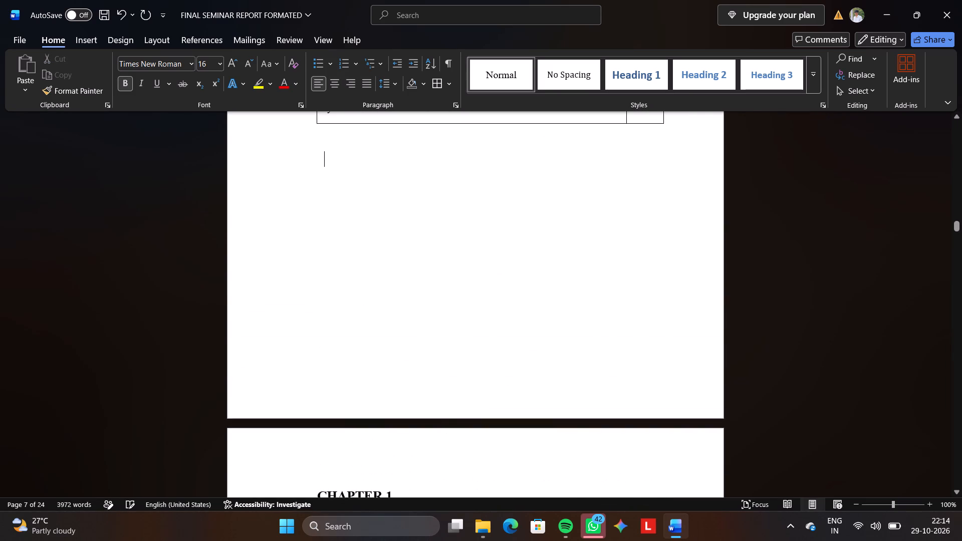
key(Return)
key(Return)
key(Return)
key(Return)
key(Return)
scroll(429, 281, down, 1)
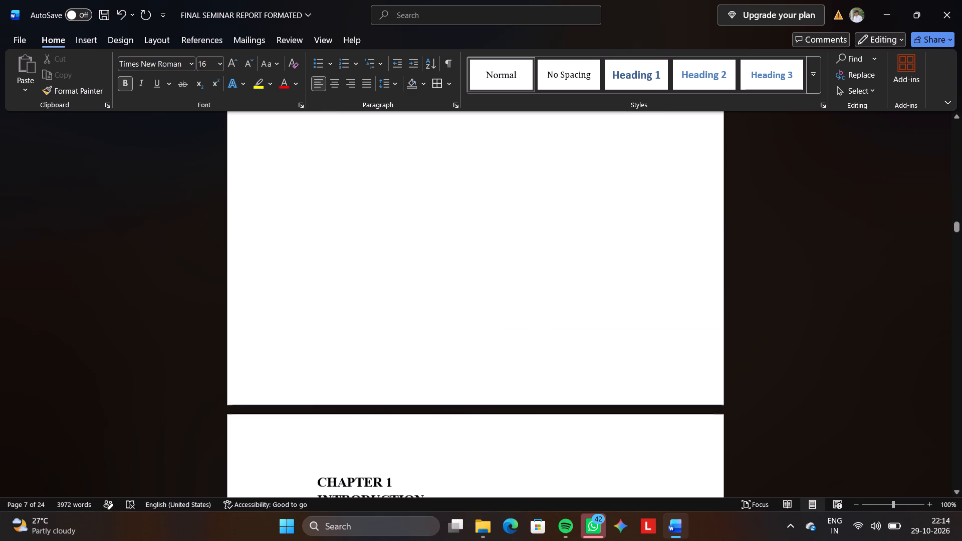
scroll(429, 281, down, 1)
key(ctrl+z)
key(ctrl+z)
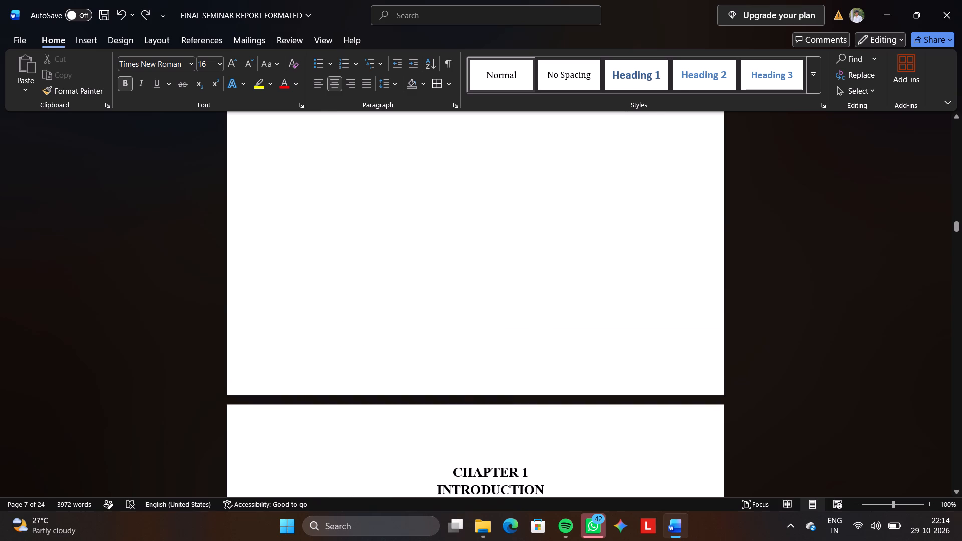
Unlink the Section 2 footer on the Chapter 1 page from the previous section.
scroll(429, 281, down, 4)
scroll(430, 280, up, 1)
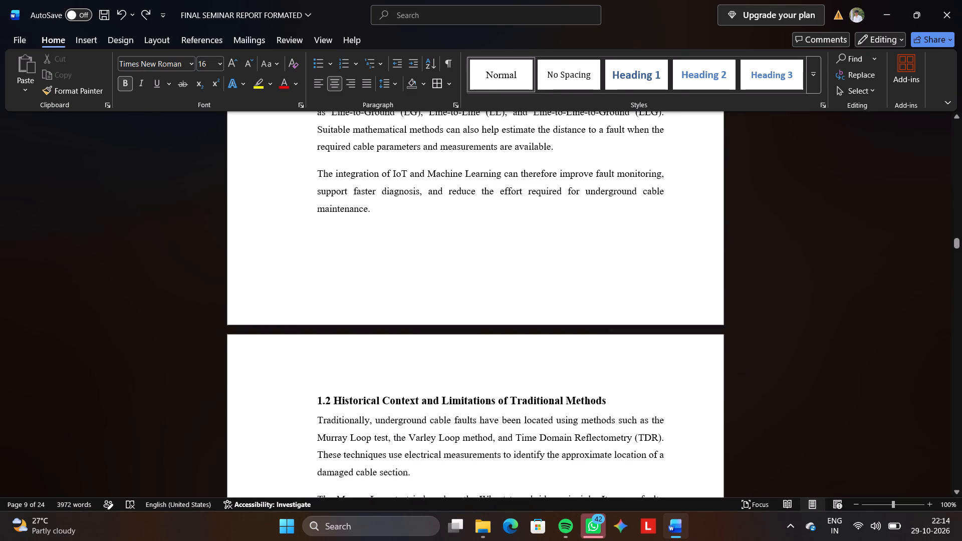
scroll(430, 280, up, 1)
click(430, 280)
double_click(430, 280)
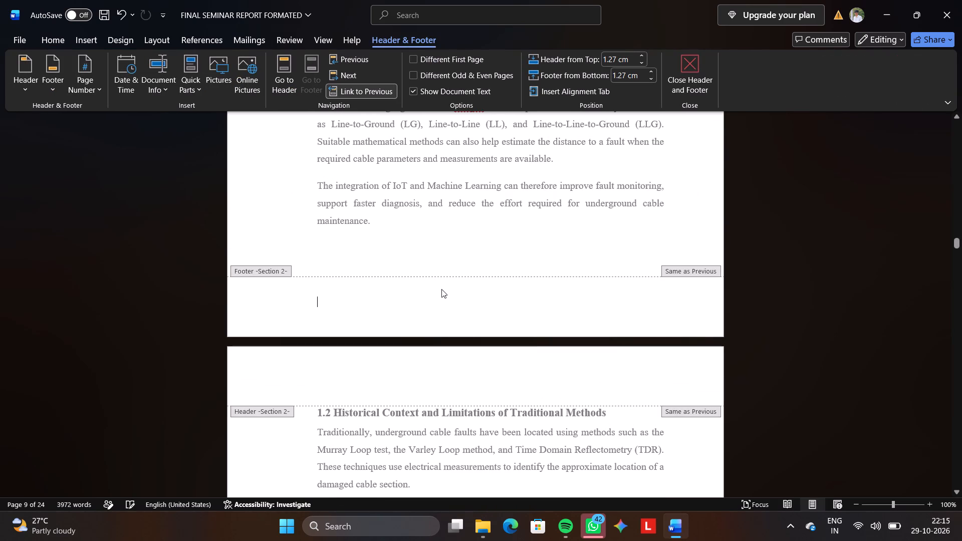
click(339, 72)
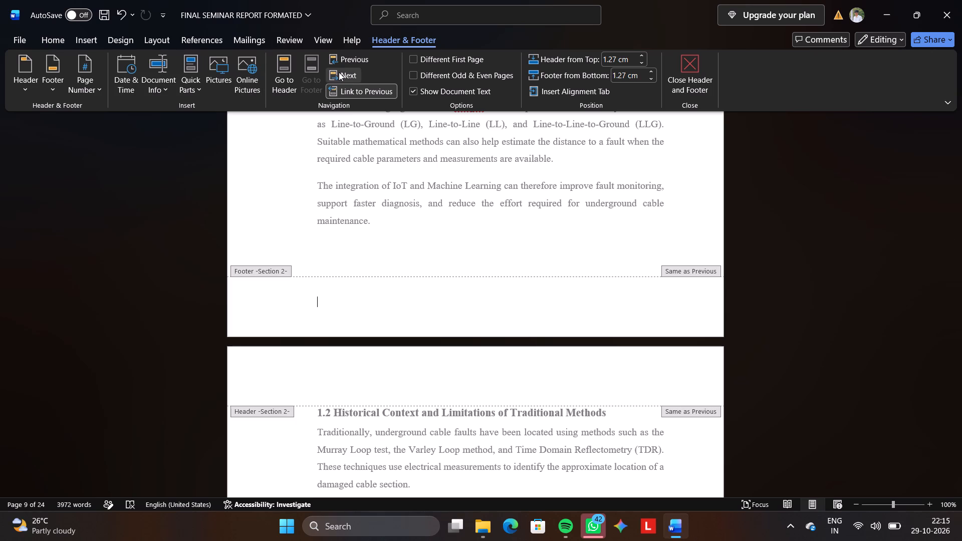
click(341, 75)
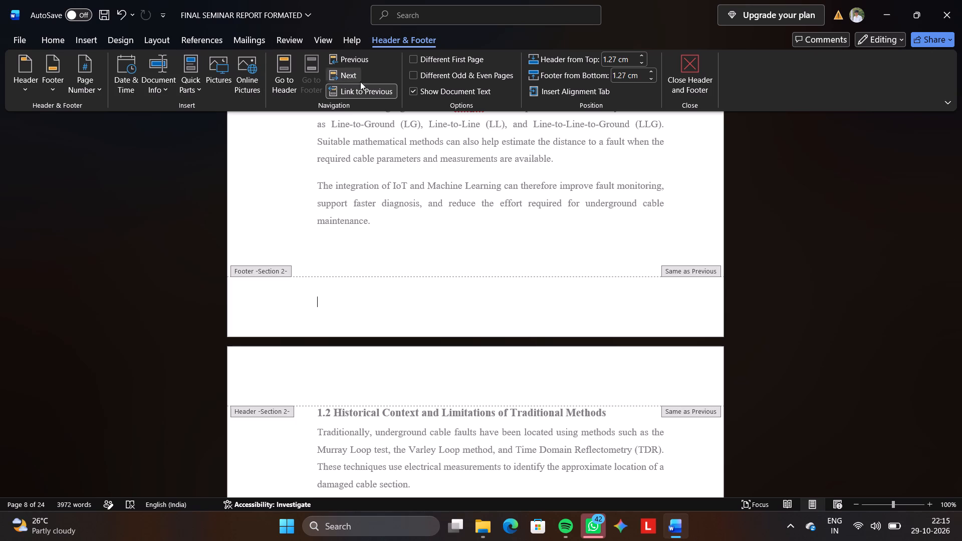
click(362, 87)
click(356, 76)
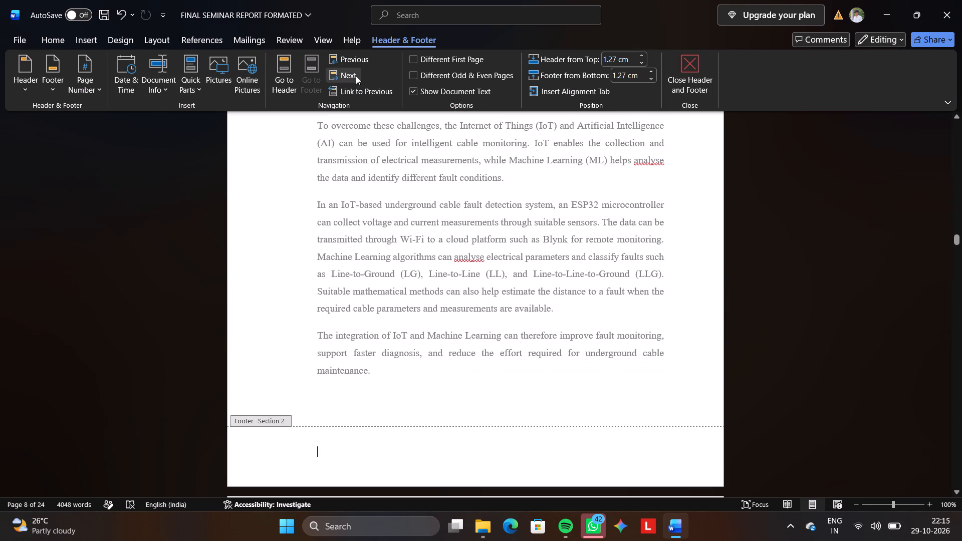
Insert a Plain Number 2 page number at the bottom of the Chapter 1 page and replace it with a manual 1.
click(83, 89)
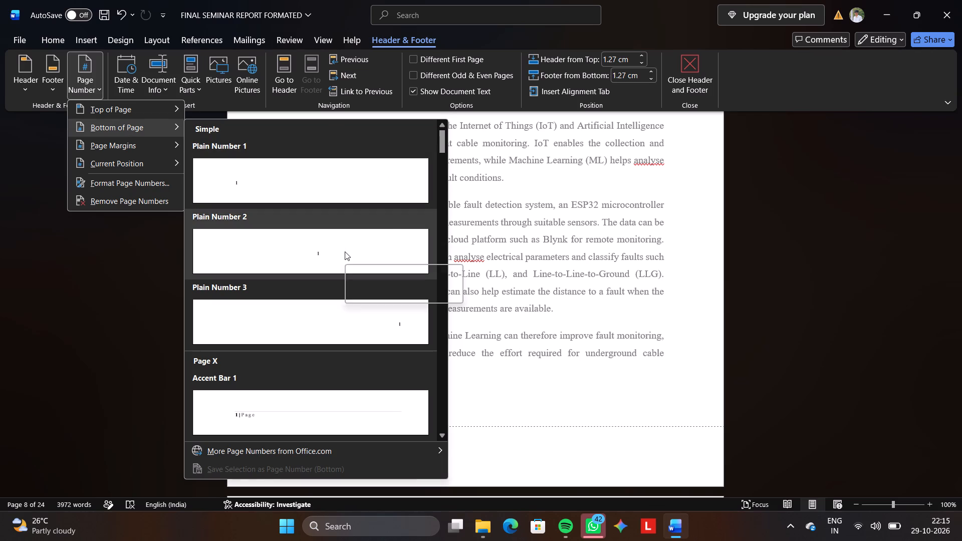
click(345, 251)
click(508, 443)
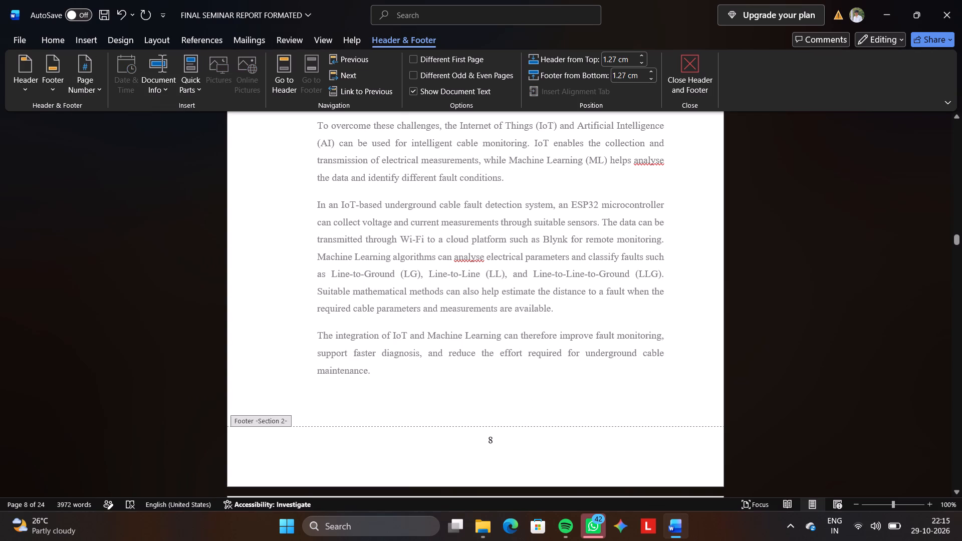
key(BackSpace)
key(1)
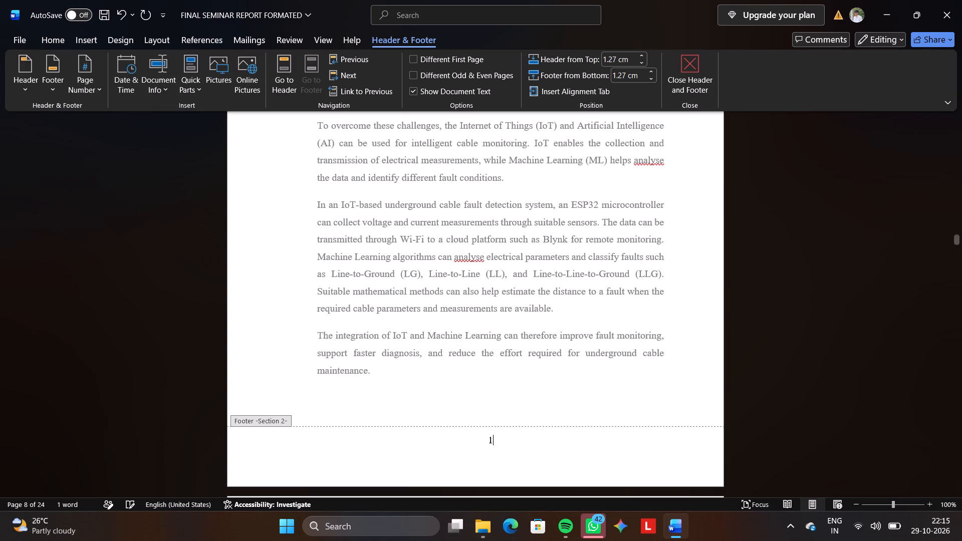
Check the footer numbers on the Section 2 pages following the first Chapter 1 page.
scroll(508, 443, down, 5)
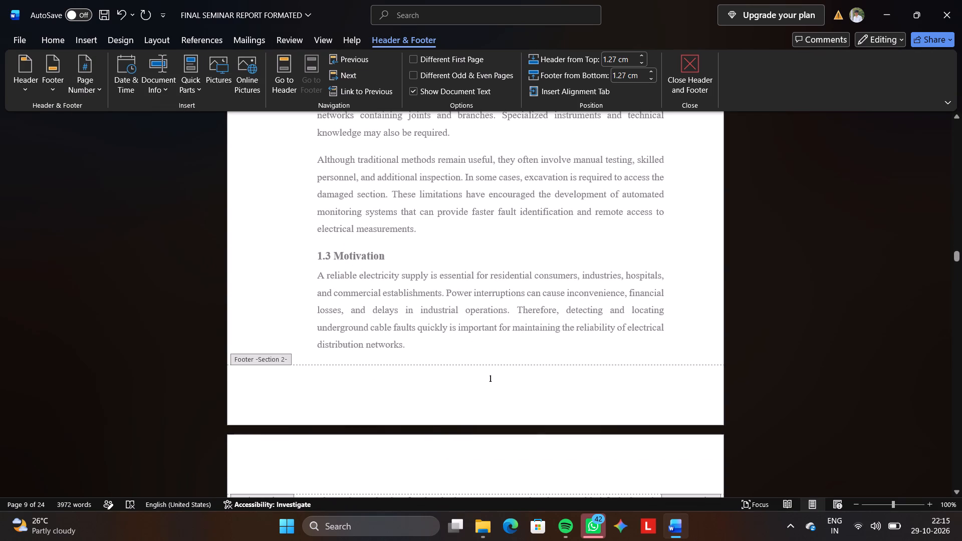
scroll(508, 443, down, 3)
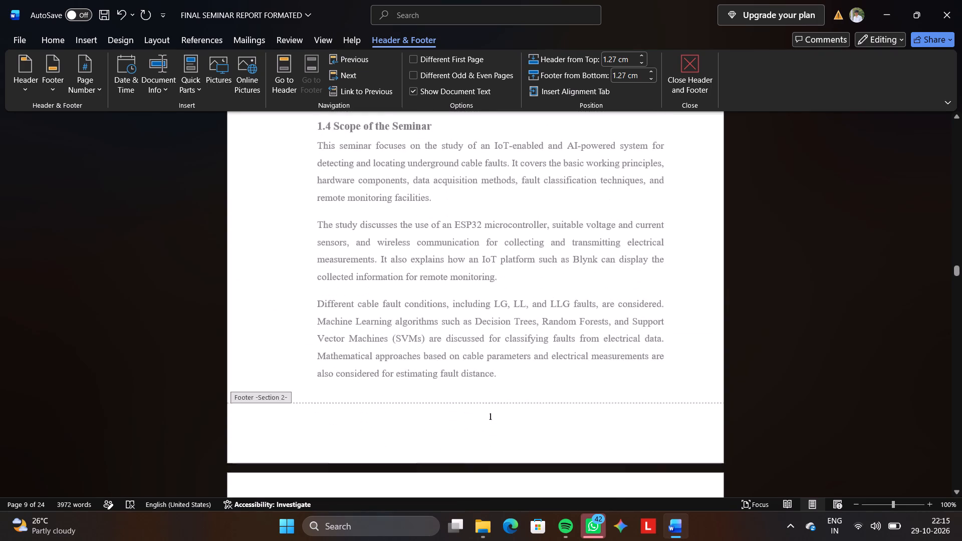
scroll(508, 443, down, 1)
scroll(508, 443, up, 6)
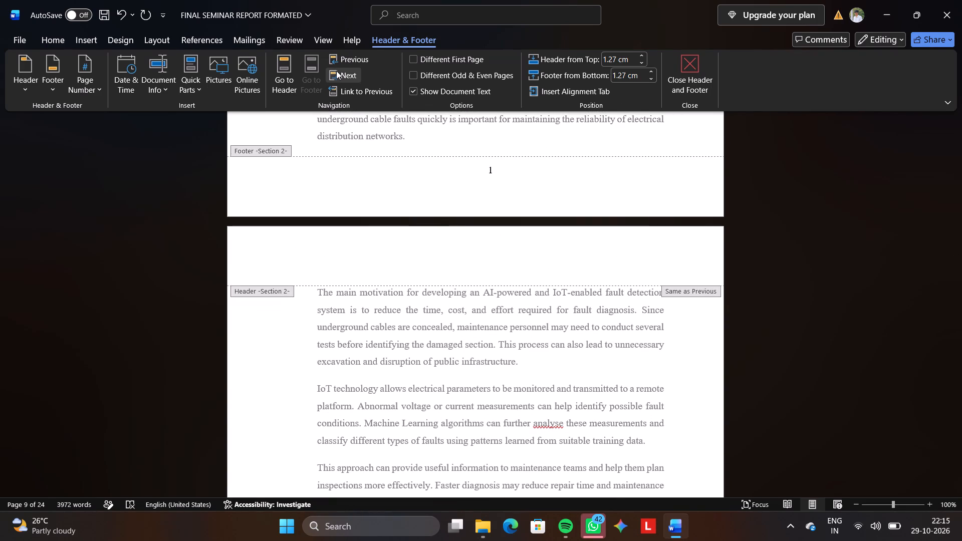
click(338, 76)
scroll(451, 229, down, 1)
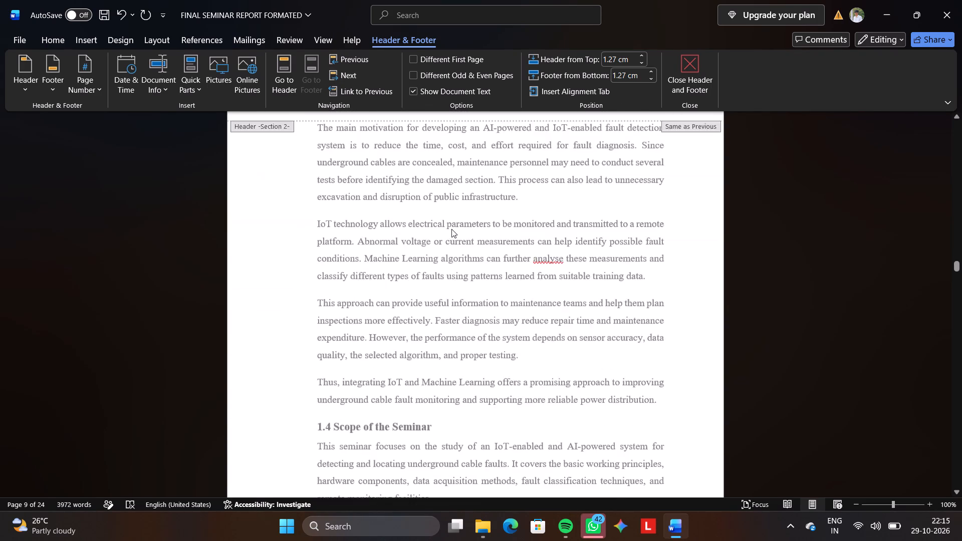
scroll(451, 229, down, 2)
scroll(451, 229, up, 2)
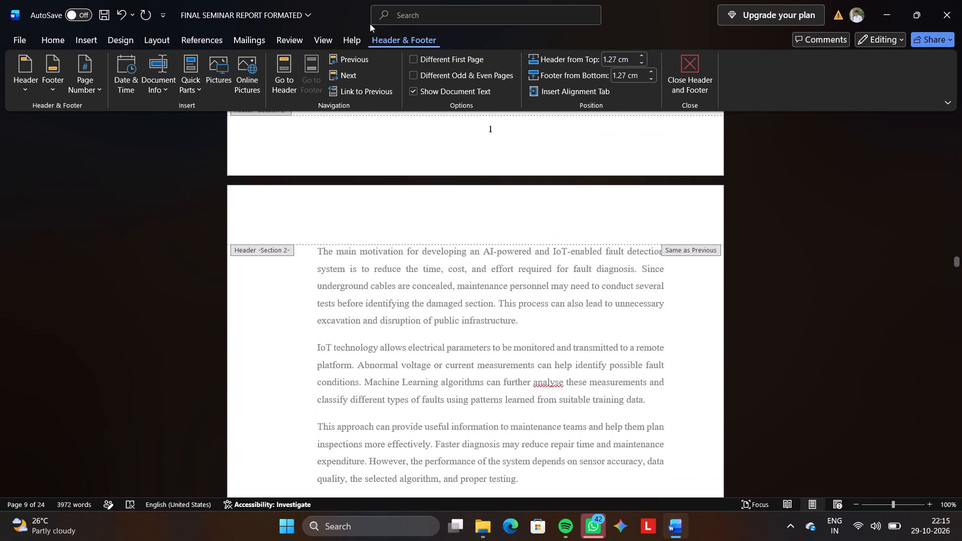
click(348, 96)
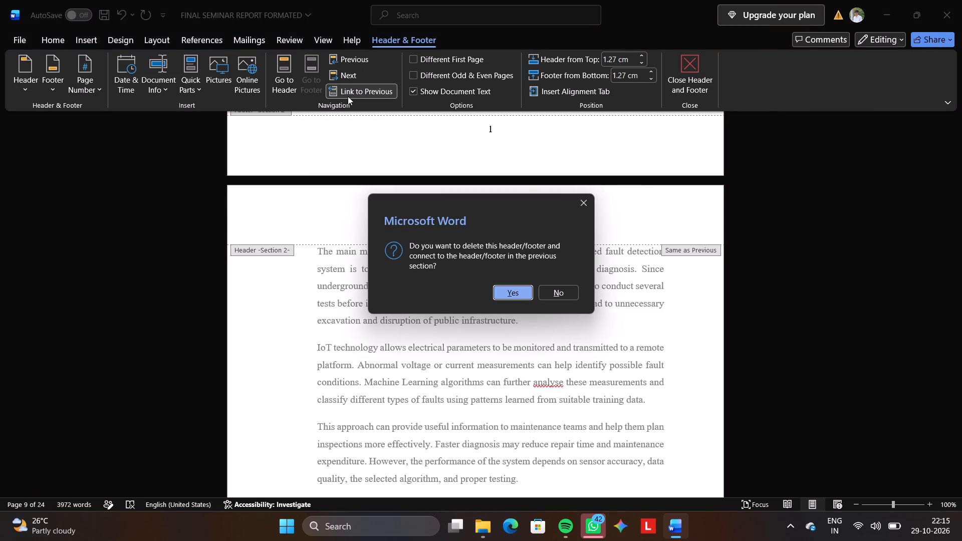
click(583, 203)
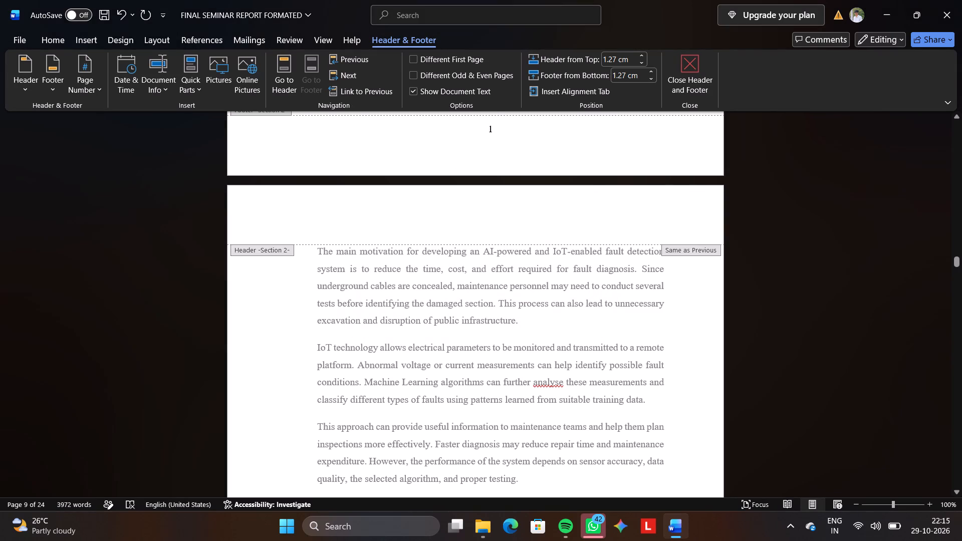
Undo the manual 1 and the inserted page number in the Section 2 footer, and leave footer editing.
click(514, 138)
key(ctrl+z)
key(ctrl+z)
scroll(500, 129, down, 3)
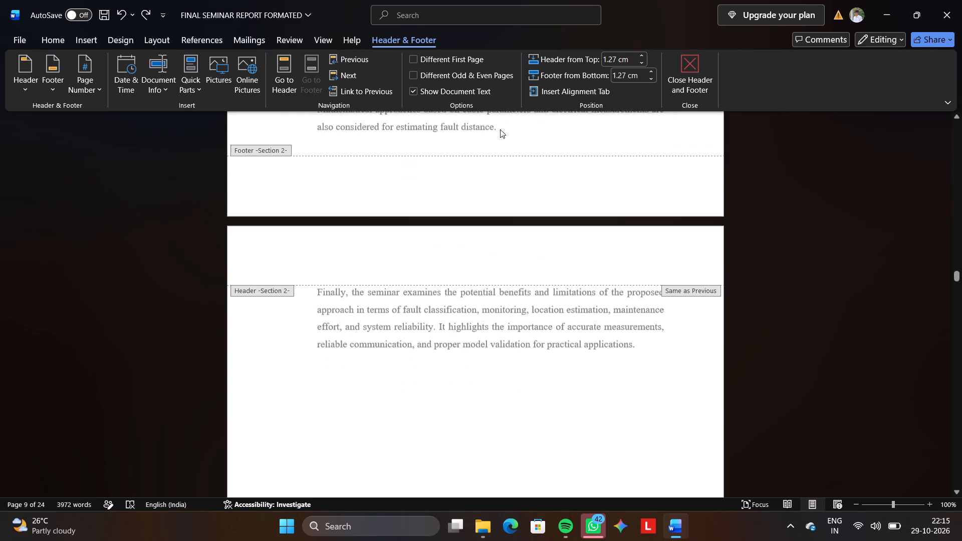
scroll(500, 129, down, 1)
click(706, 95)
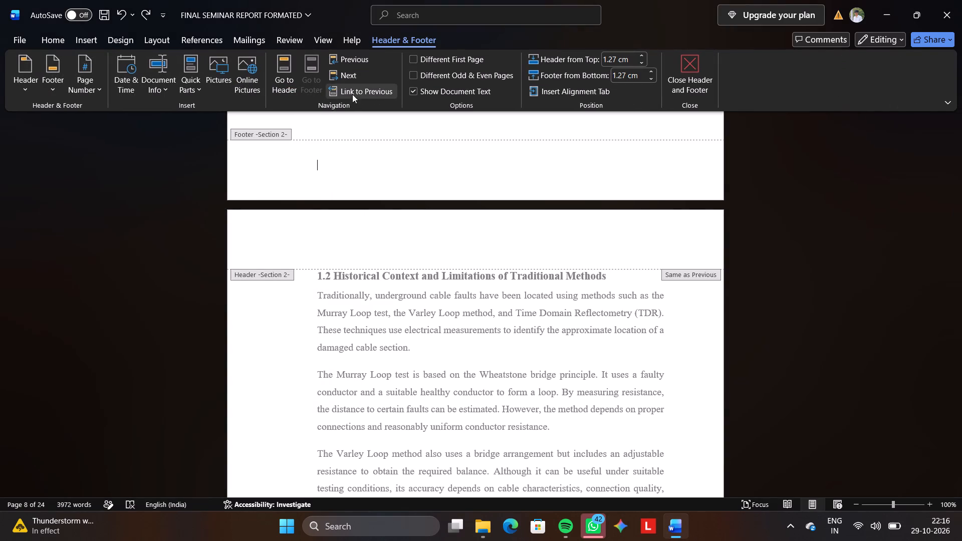
click(89, 96)
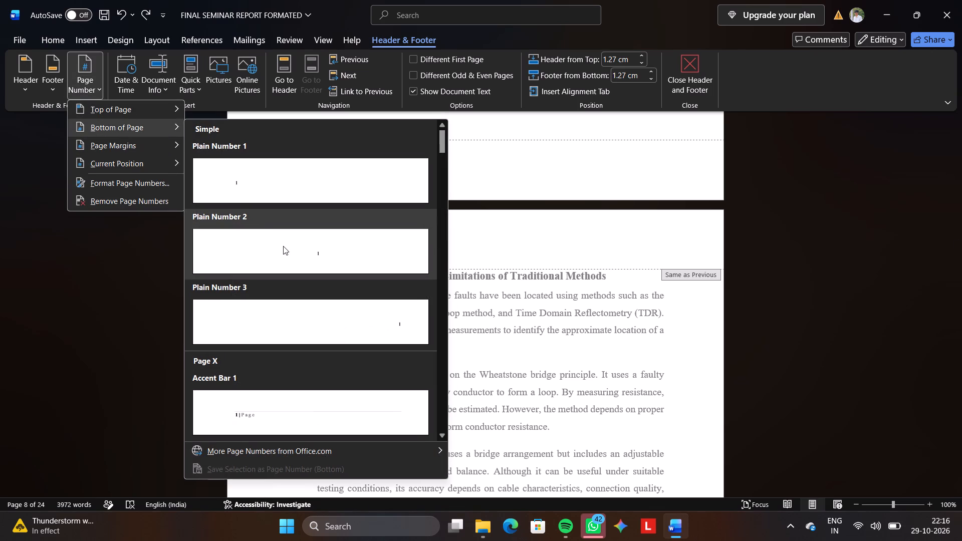
click(283, 246)
Check the footers of the Section 1 pages before Chapter 1 for page numbers.
scroll(491, 186, up, 1)
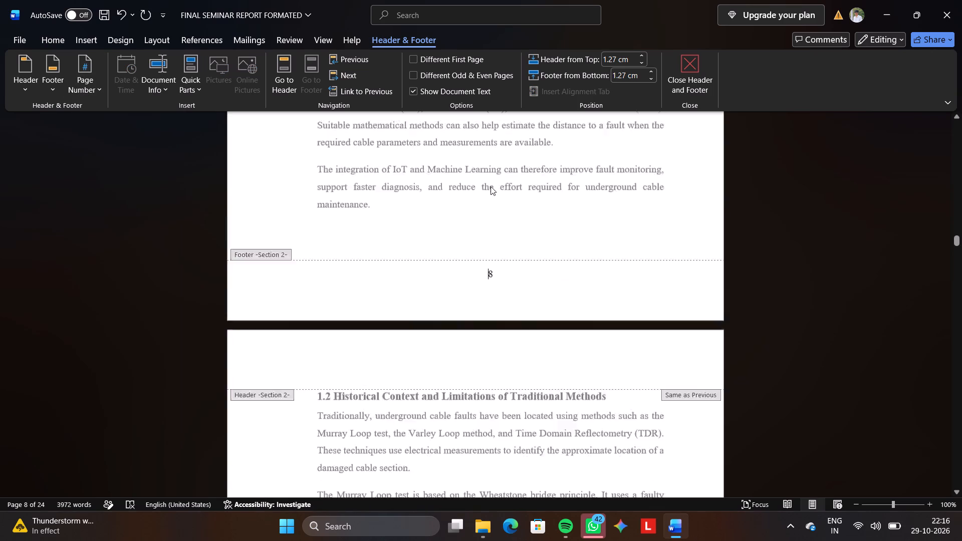
scroll(491, 186, up, 5)
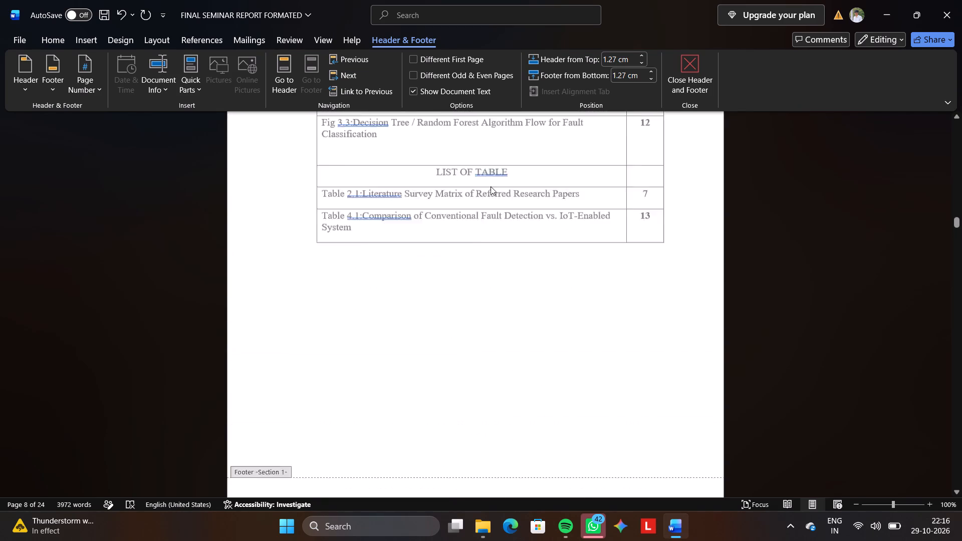
scroll(491, 186, up, 6)
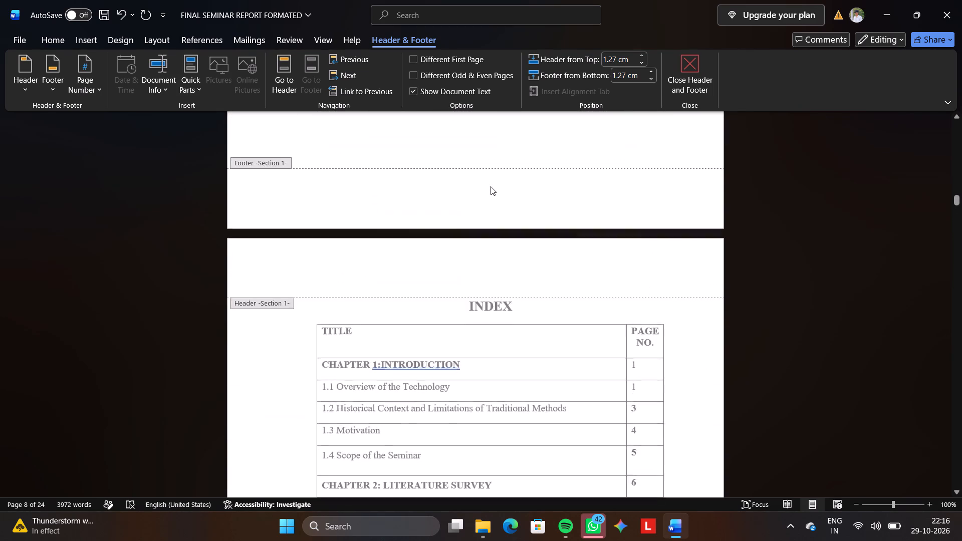
scroll(491, 186, up, 2)
scroll(491, 186, down, 11)
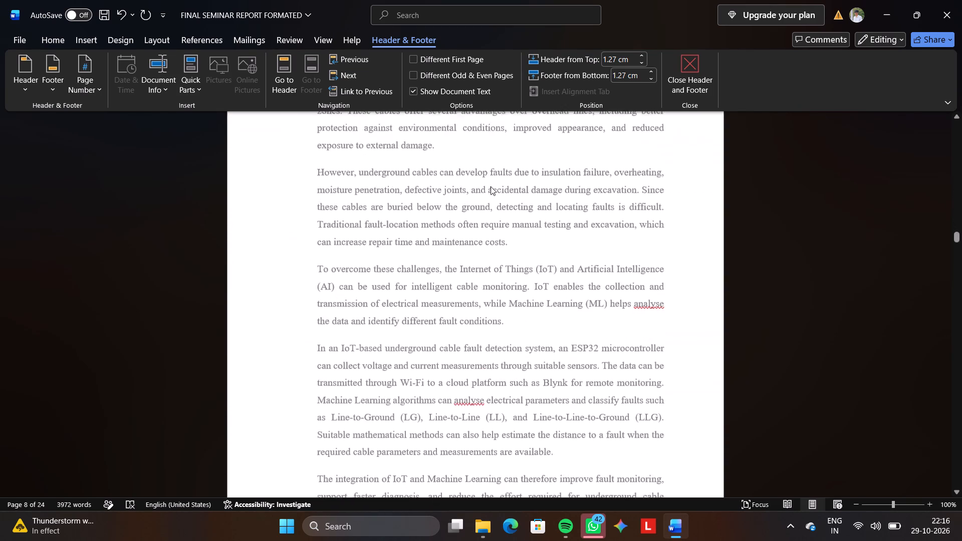
scroll(491, 186, down, 4)
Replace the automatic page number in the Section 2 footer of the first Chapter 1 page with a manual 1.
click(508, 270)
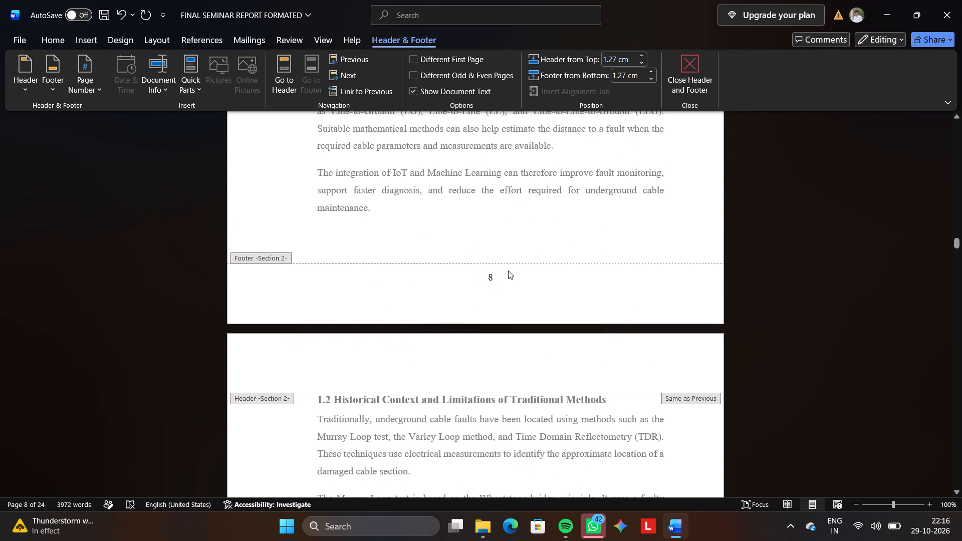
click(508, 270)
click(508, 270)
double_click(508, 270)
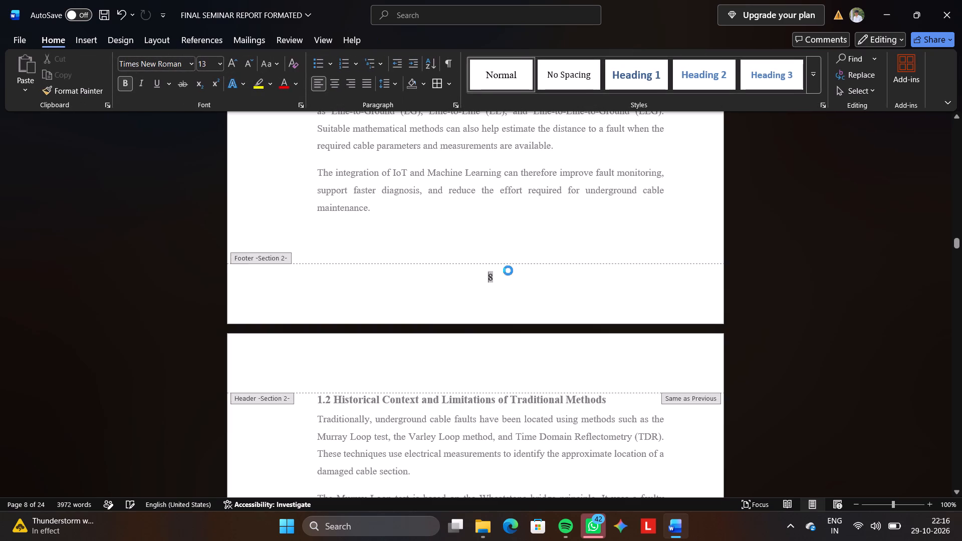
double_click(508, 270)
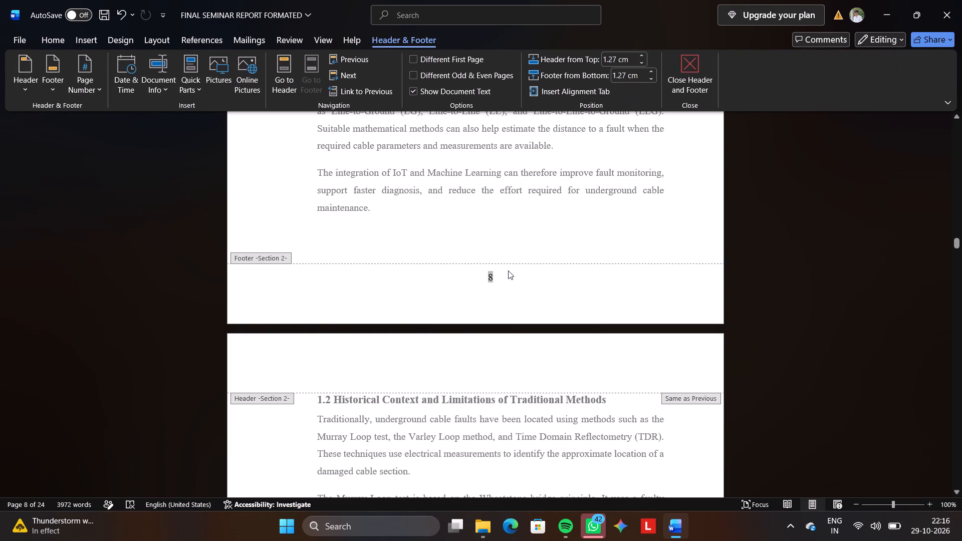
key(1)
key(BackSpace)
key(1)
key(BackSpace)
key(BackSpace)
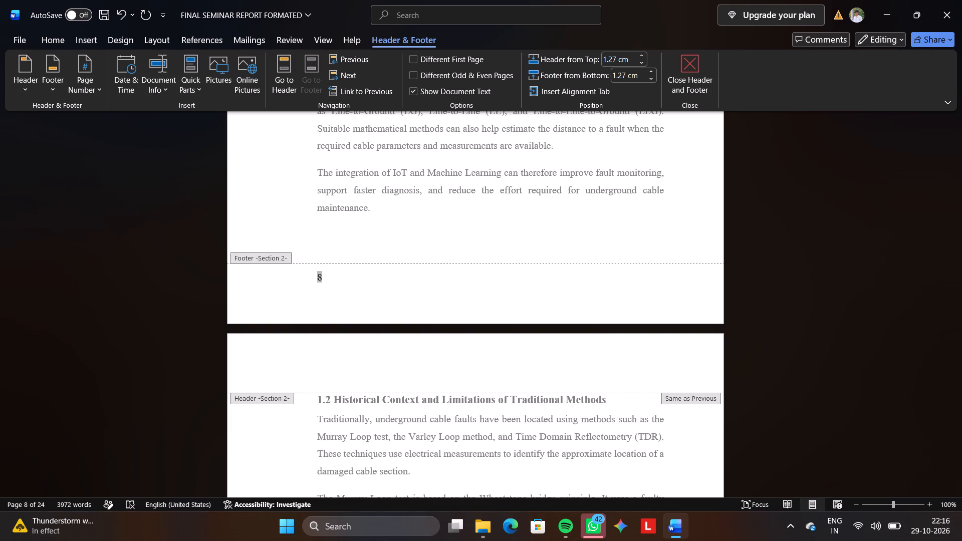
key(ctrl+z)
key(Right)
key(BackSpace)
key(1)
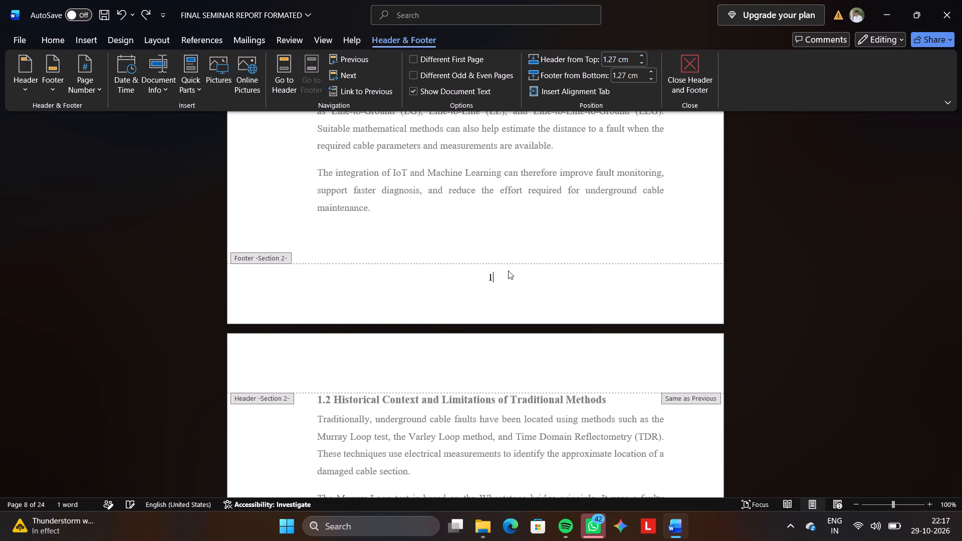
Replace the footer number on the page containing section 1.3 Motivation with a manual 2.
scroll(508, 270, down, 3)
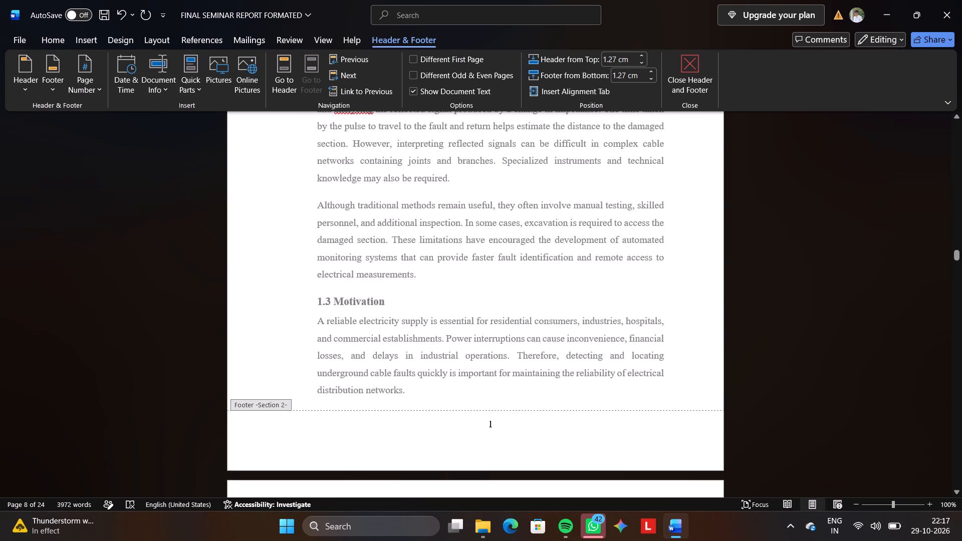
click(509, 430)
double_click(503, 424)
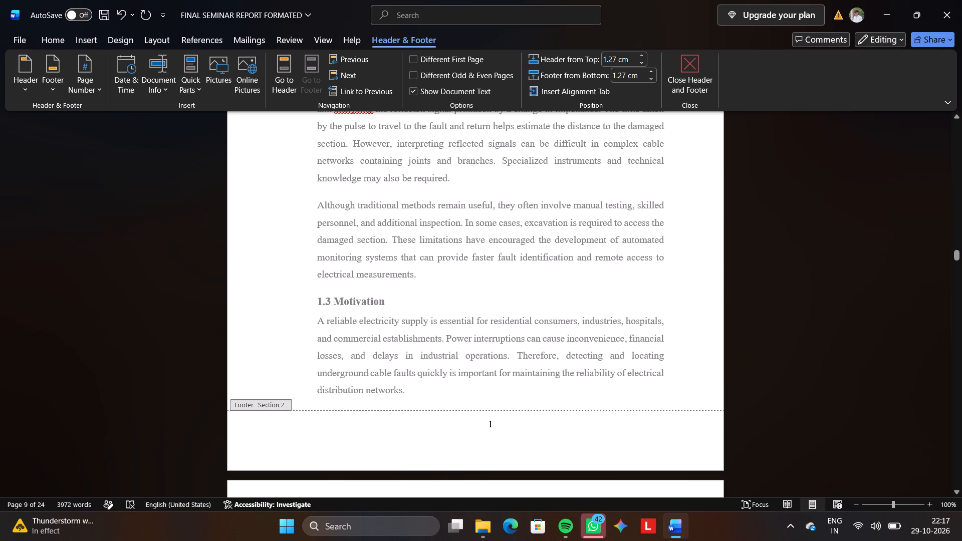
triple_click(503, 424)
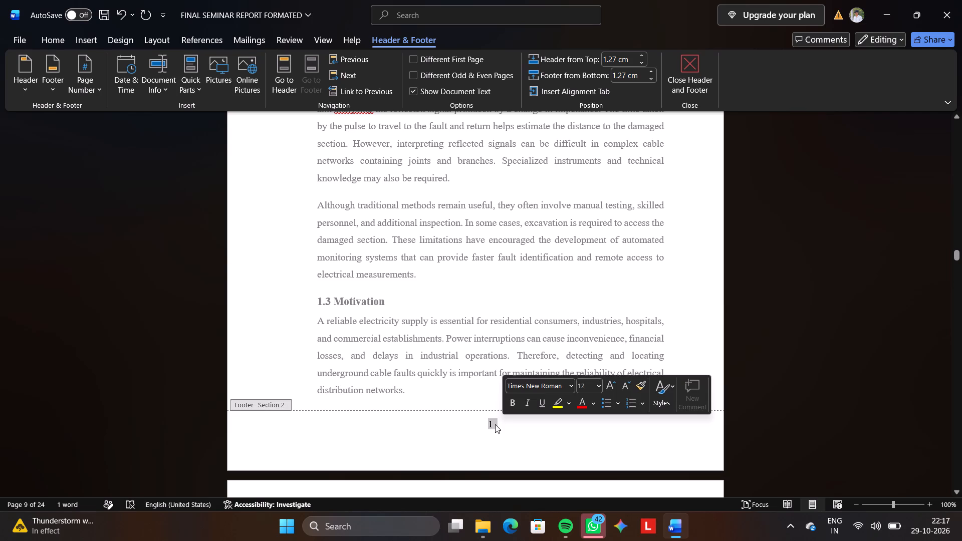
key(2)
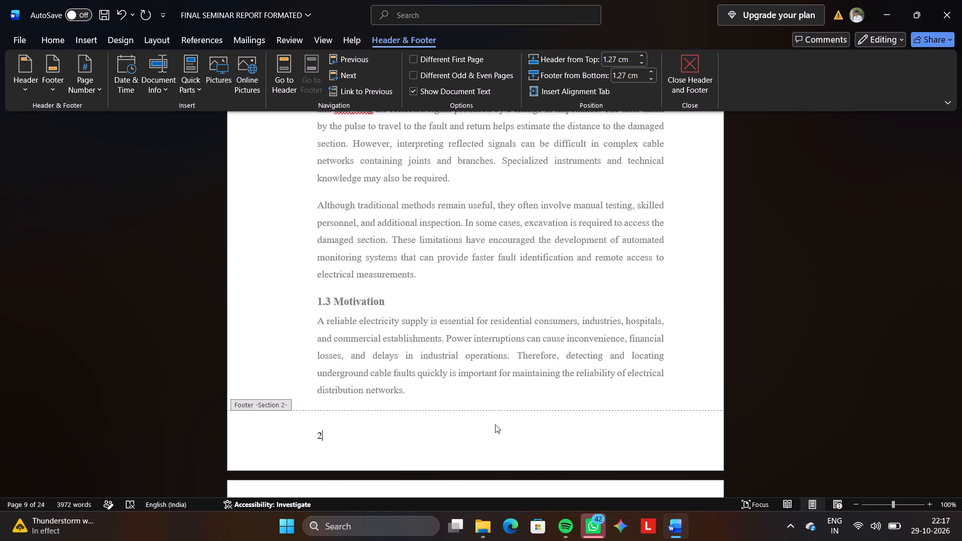
Undo the manual 2, the manual 1 and the inserted page number in the Section 2 footer.
key(ctrl+z)
key(ctrl+z)
key(ctrl+z)
key(ctrl+z)
key(ctrl+z)
key(ctrl+z)
key(ctrl+z)
key(ctrl+z)
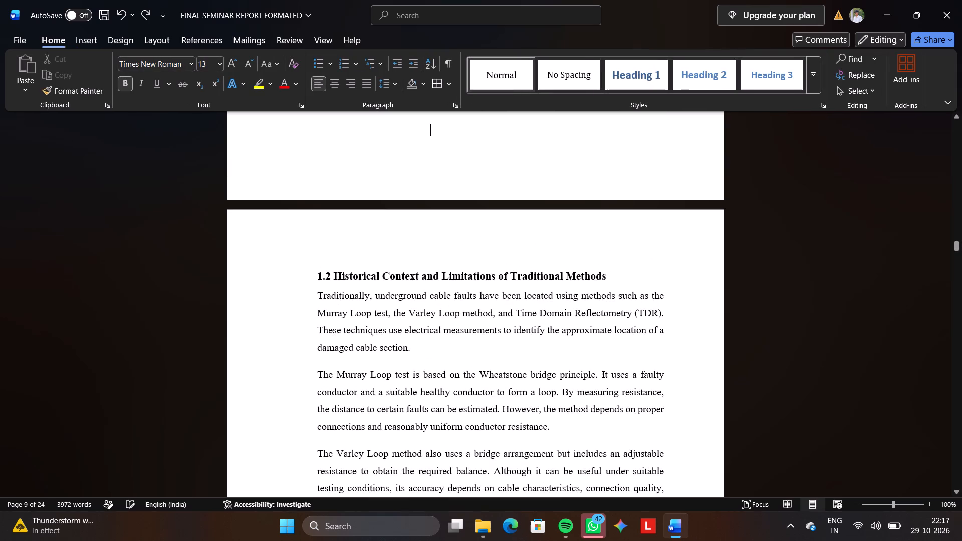
scroll(495, 424, up, 6)
scroll(495, 424, down, 4)
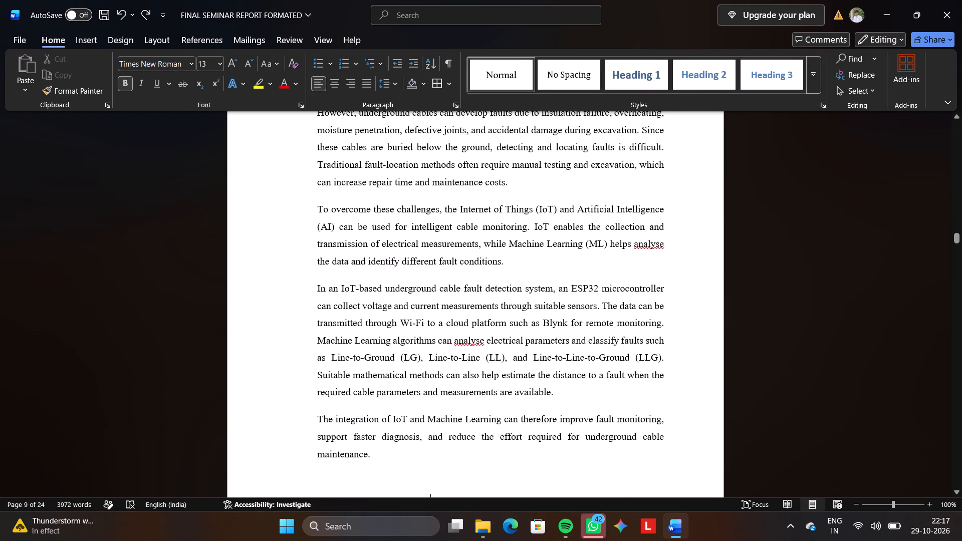
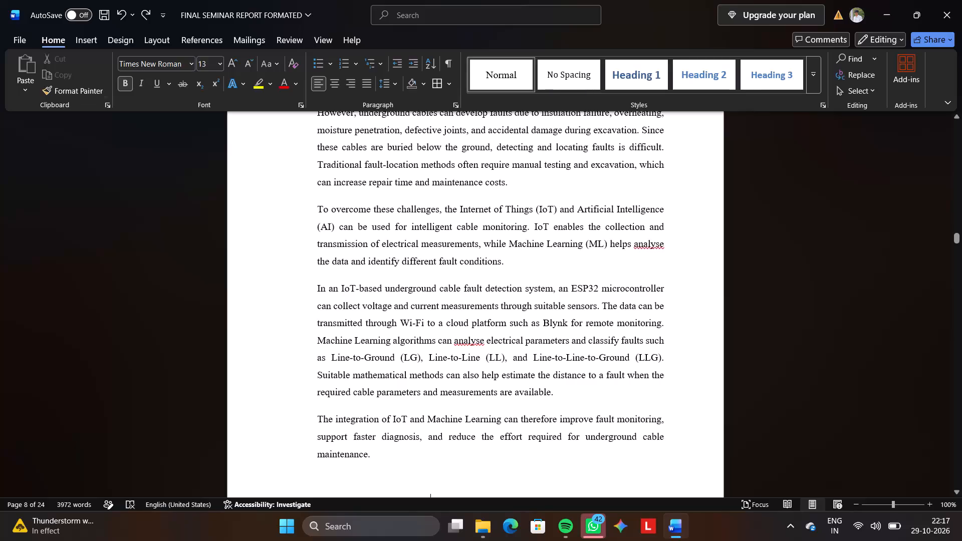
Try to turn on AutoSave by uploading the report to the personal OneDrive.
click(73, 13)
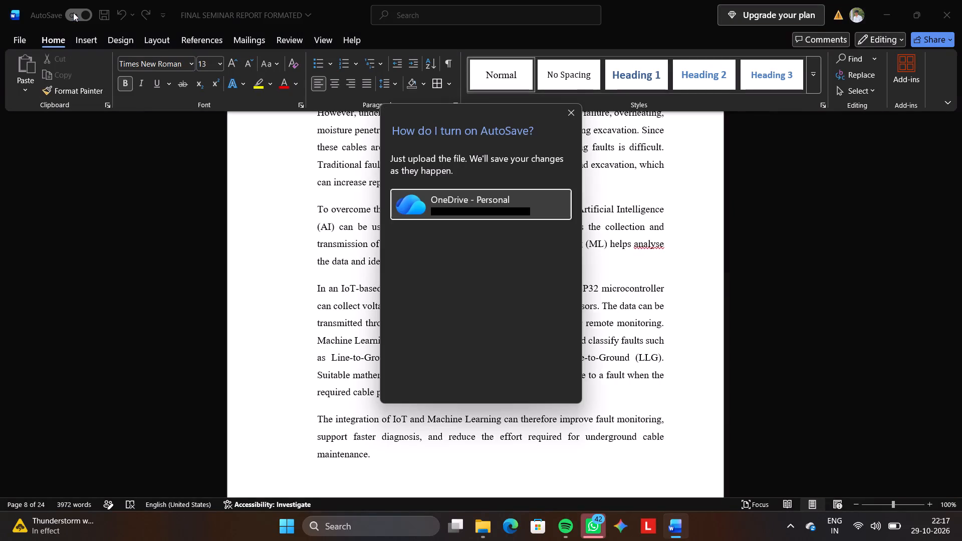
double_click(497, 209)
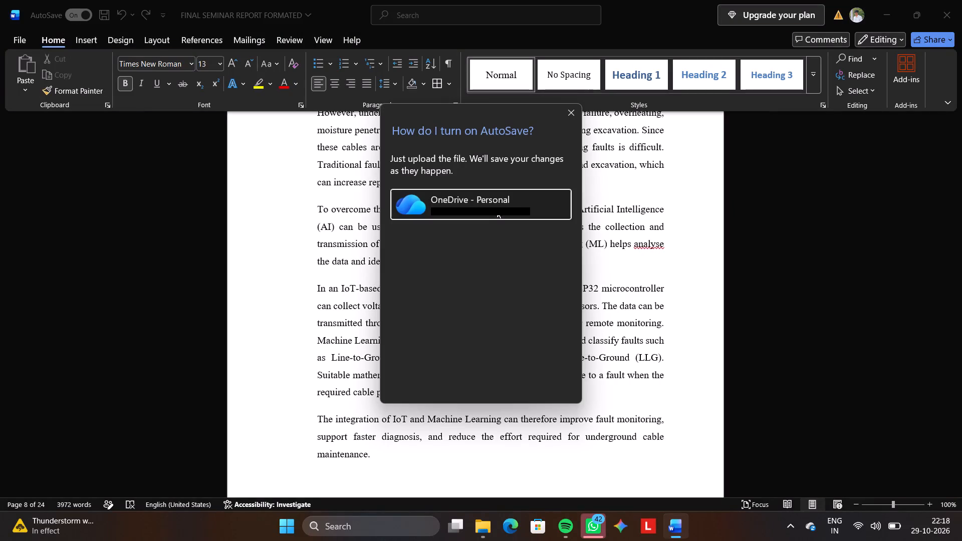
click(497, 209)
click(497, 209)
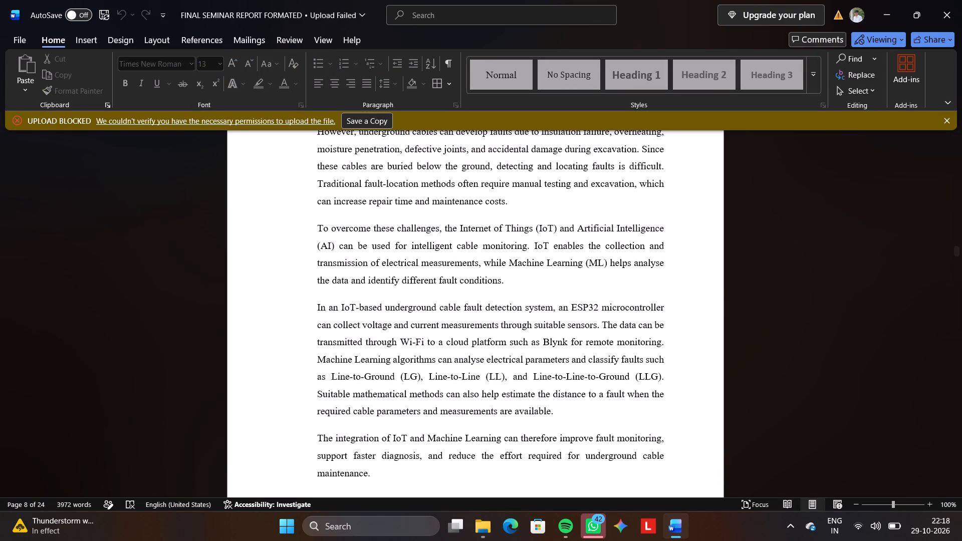
Look through the report from Chapter 1 to the references and back, examining the page bottoms for numbers.
scroll(497, 209, up, 3)
scroll(497, 209, down, 2)
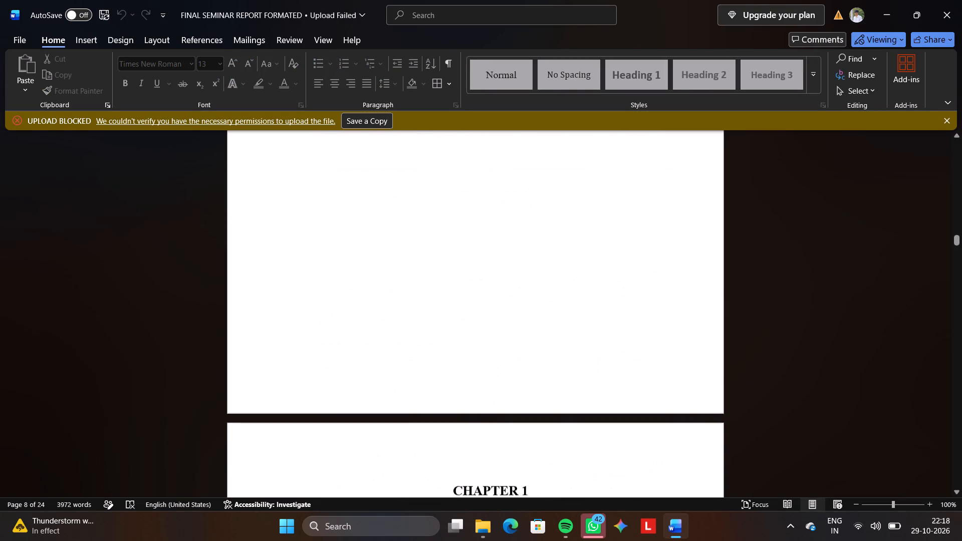
scroll(497, 209, down, 9)
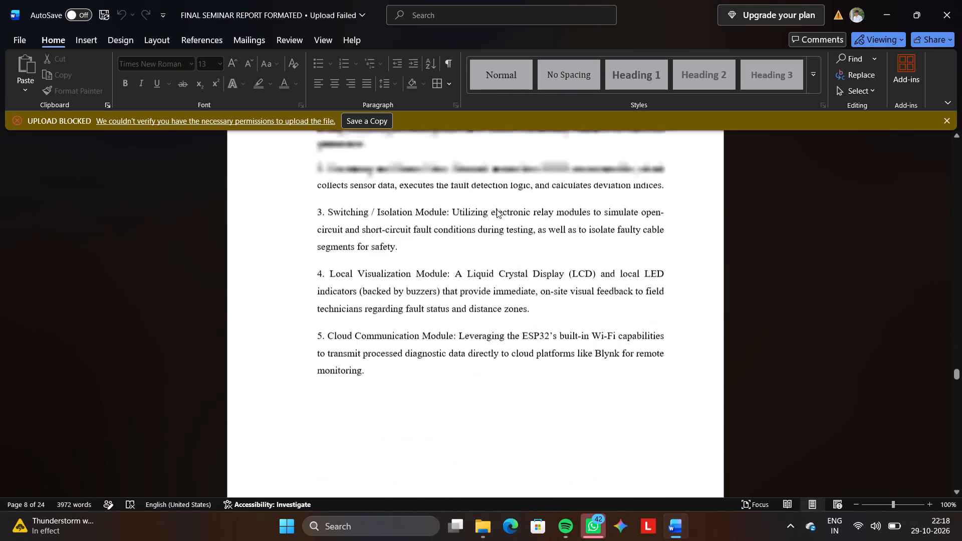
scroll(497, 209, down, 2)
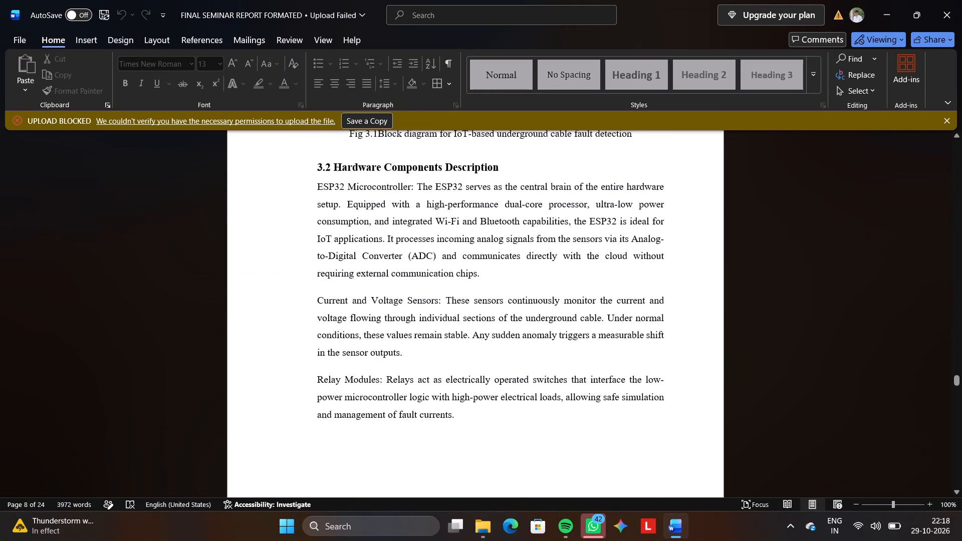
scroll(497, 209, down, 8)
scroll(497, 209, down, 20)
scroll(497, 209, down, 7)
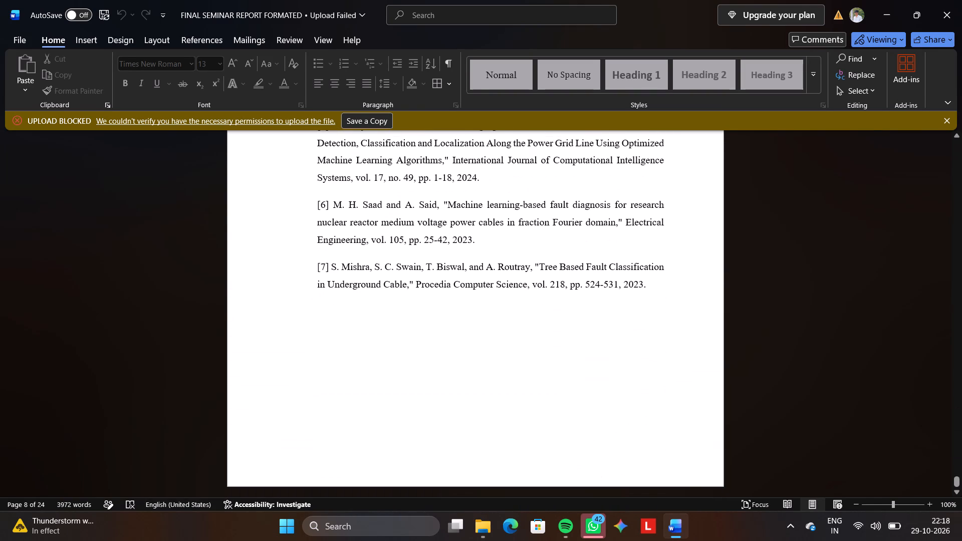
scroll(497, 209, down, 9)
scroll(497, 209, up, 16)
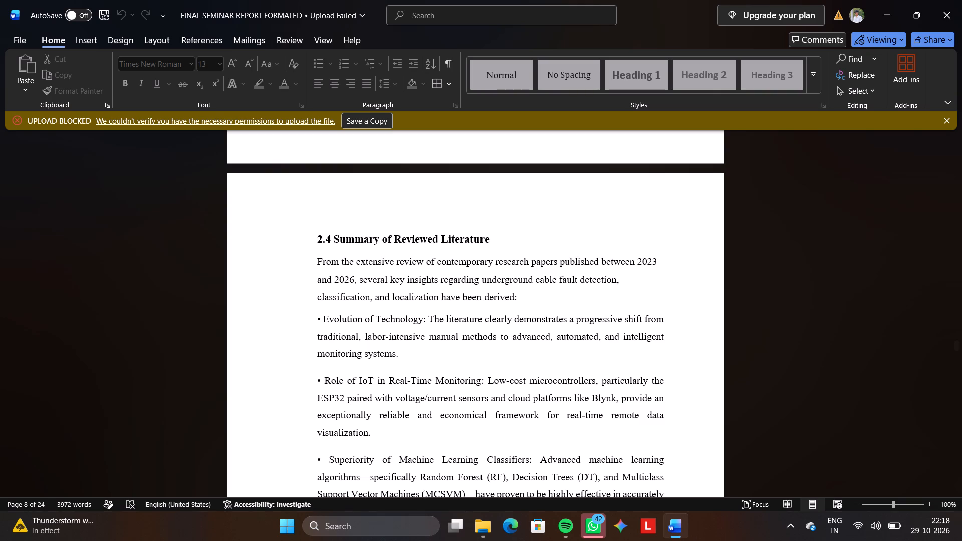
scroll(497, 209, up, 3)
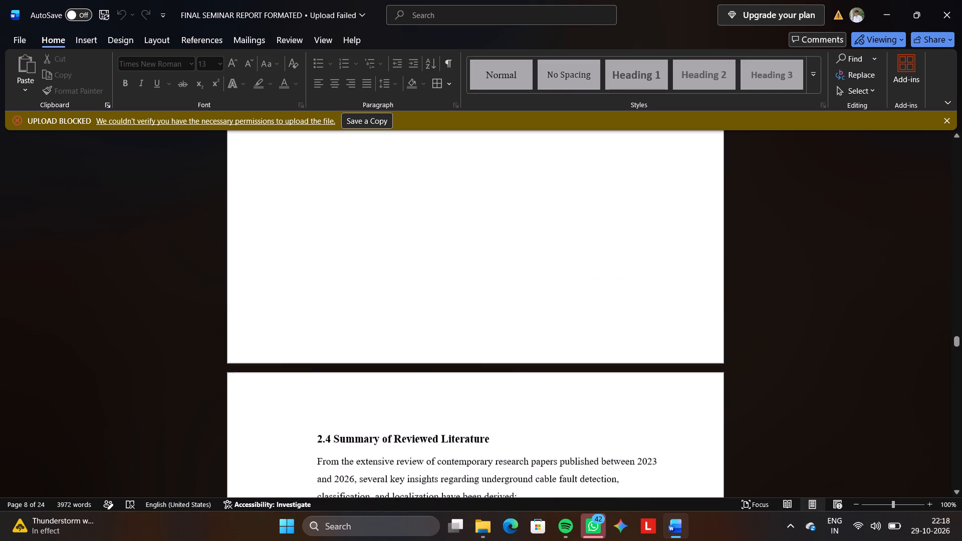
scroll(497, 209, up, 6)
scroll(497, 209, down, 1)
scroll(497, 209, up, 2)
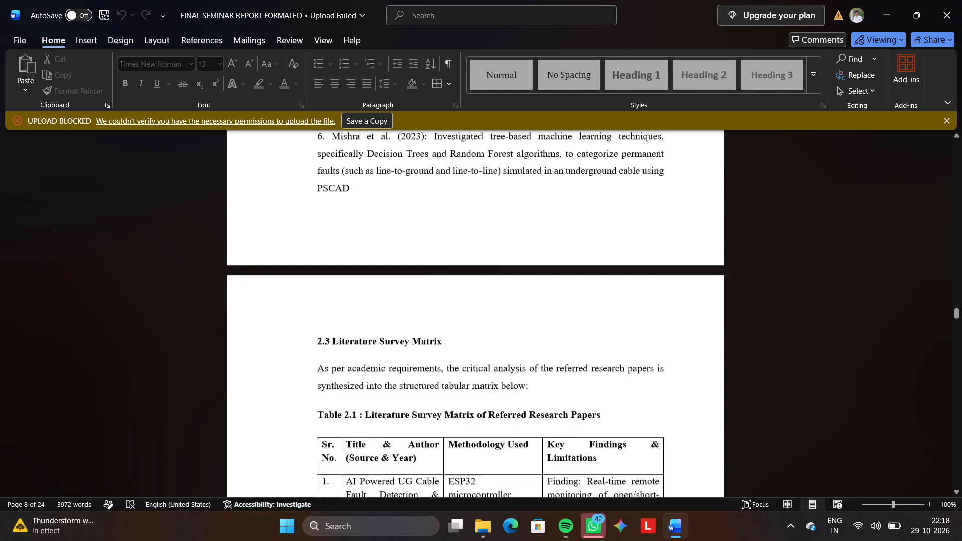
scroll(497, 209, up, 8)
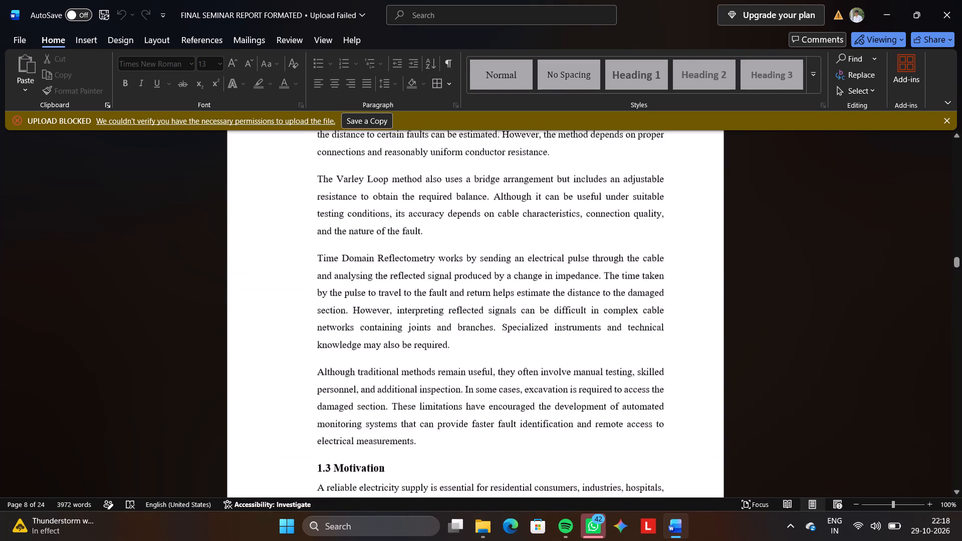
scroll(497, 209, up, 7)
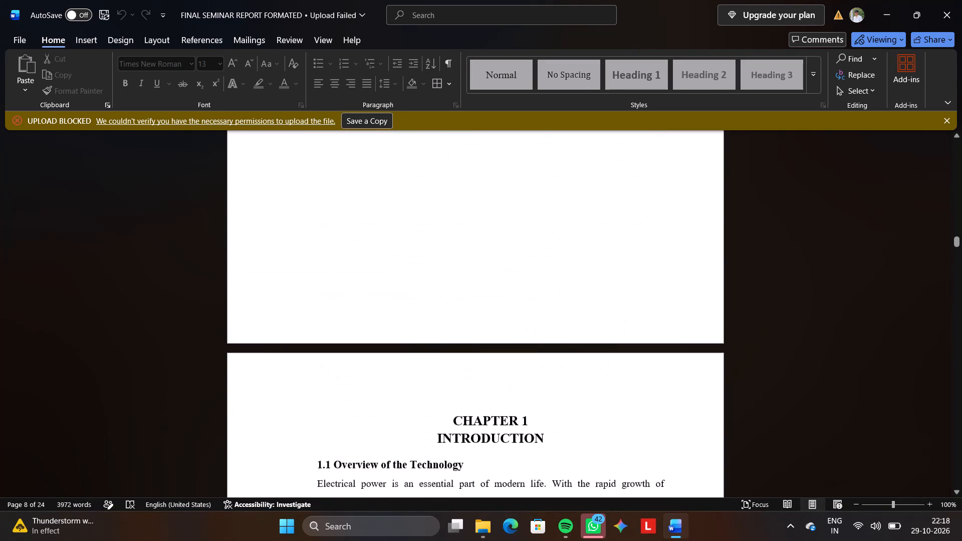
Open the Section 2 footer for editing on the first Chapter 1 page, just before section 1.2.
scroll(497, 209, down, 6)
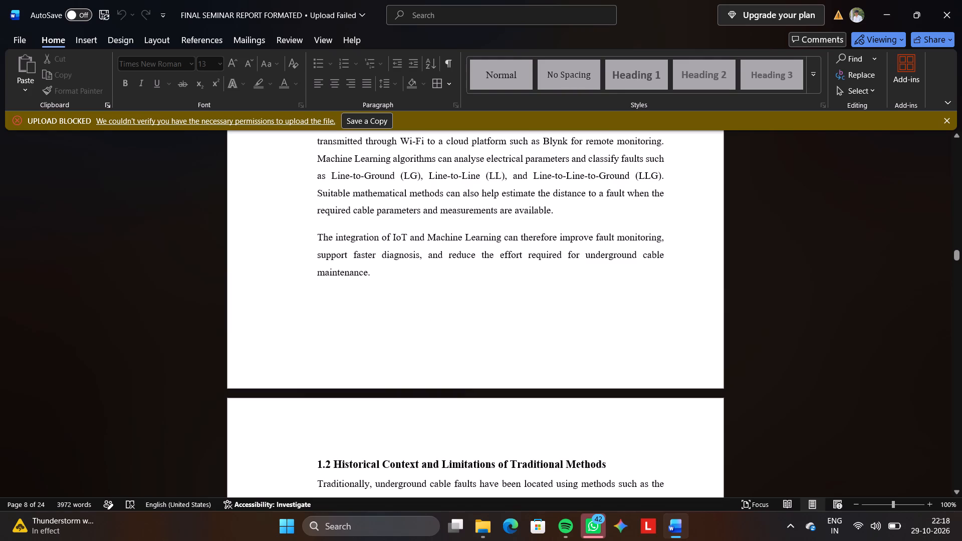
double_click(474, 366)
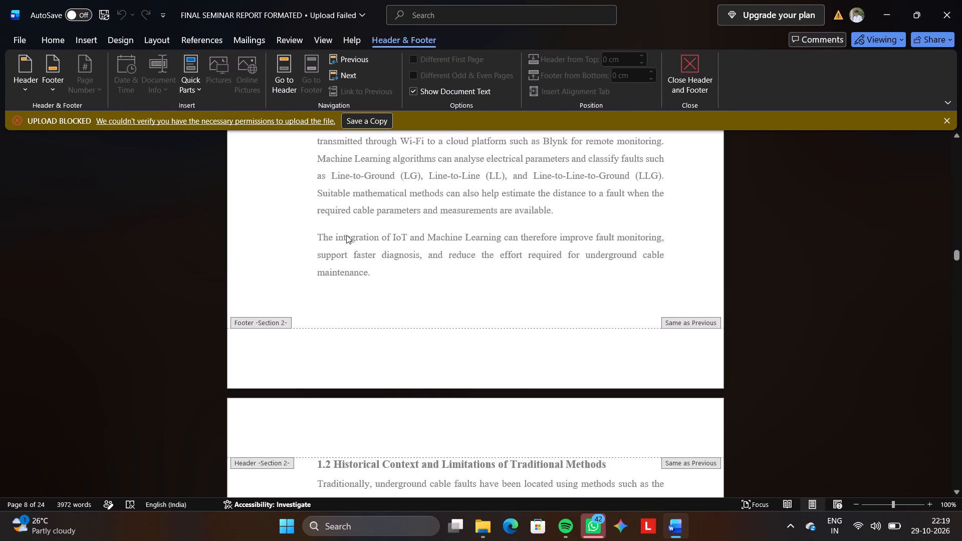
double_click(376, 343)
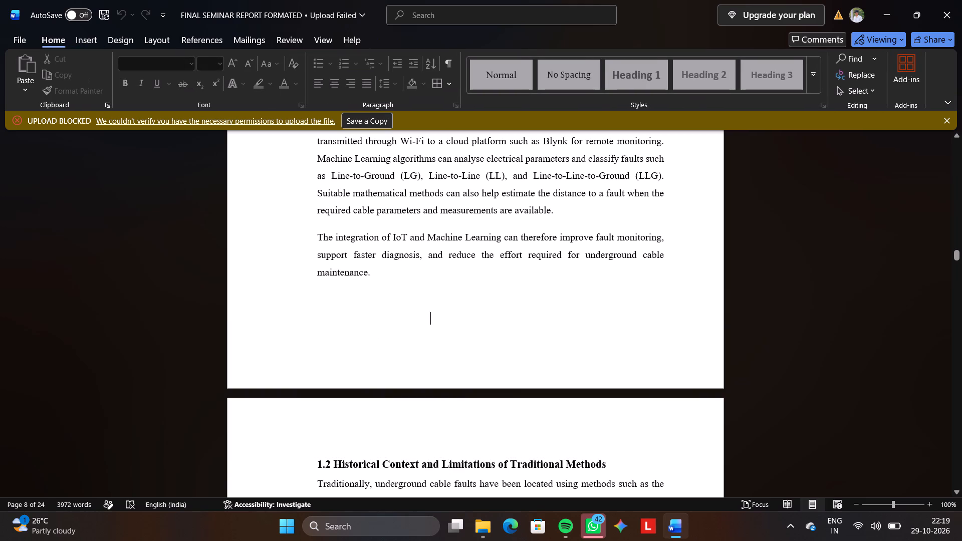
triple_click(376, 343)
double_click(376, 343)
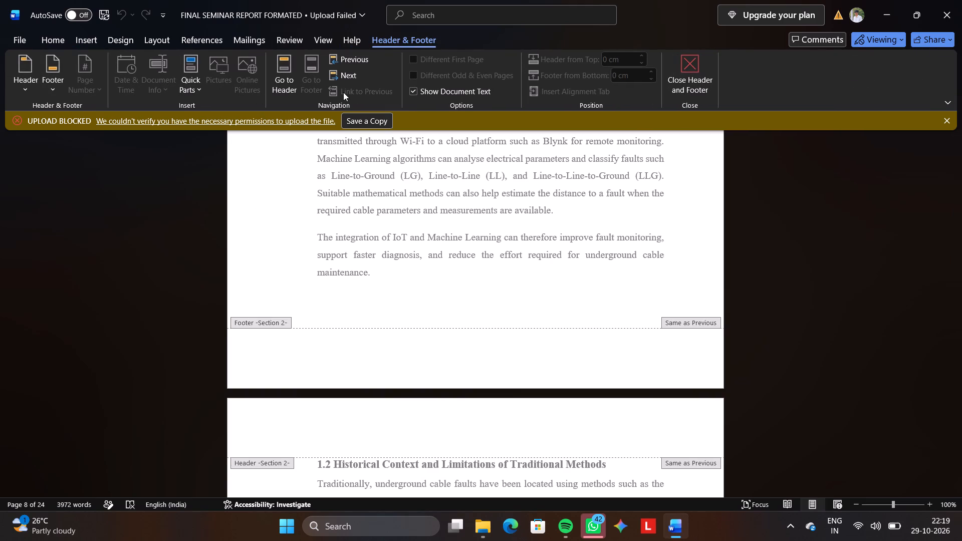
Leave the Section 2 footer and return to the report's body text.
click(55, 88)
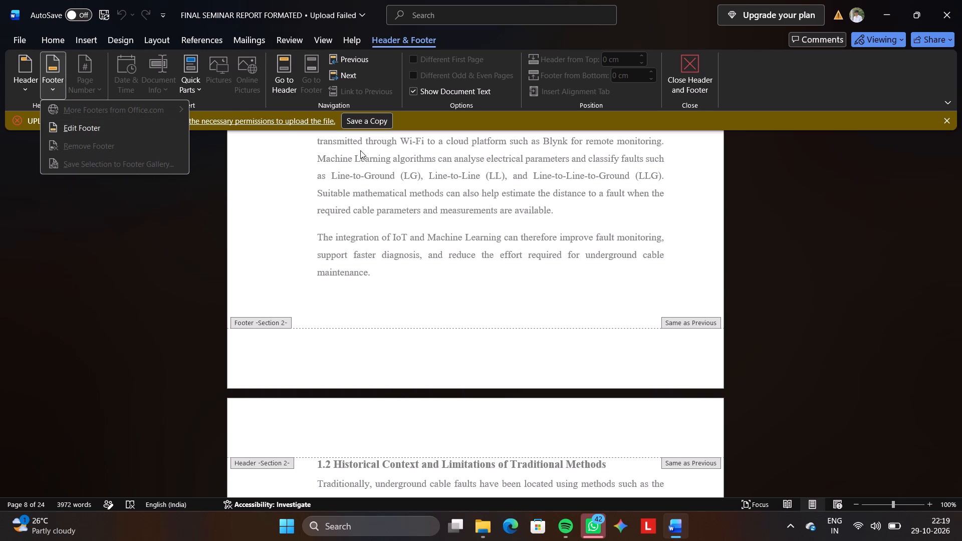
click(944, 120)
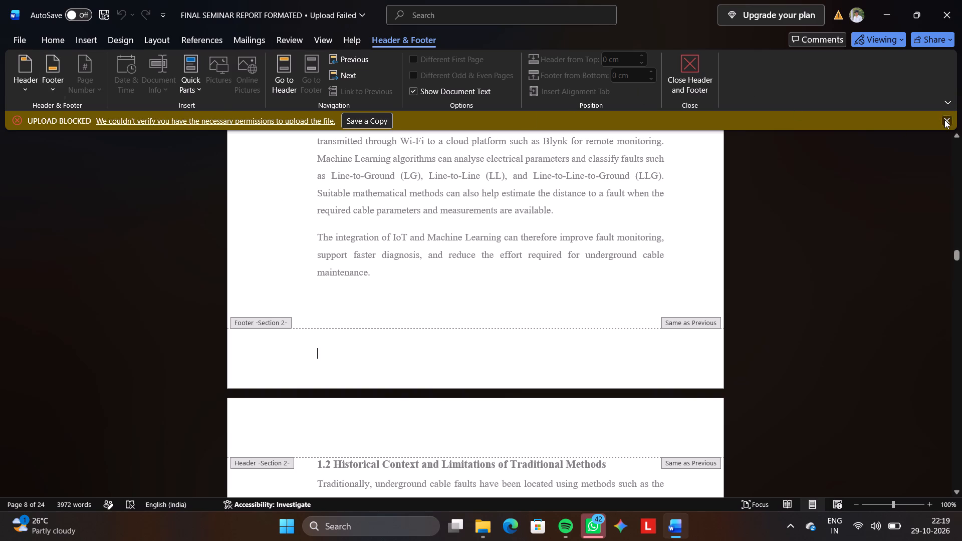
double_click(586, 337)
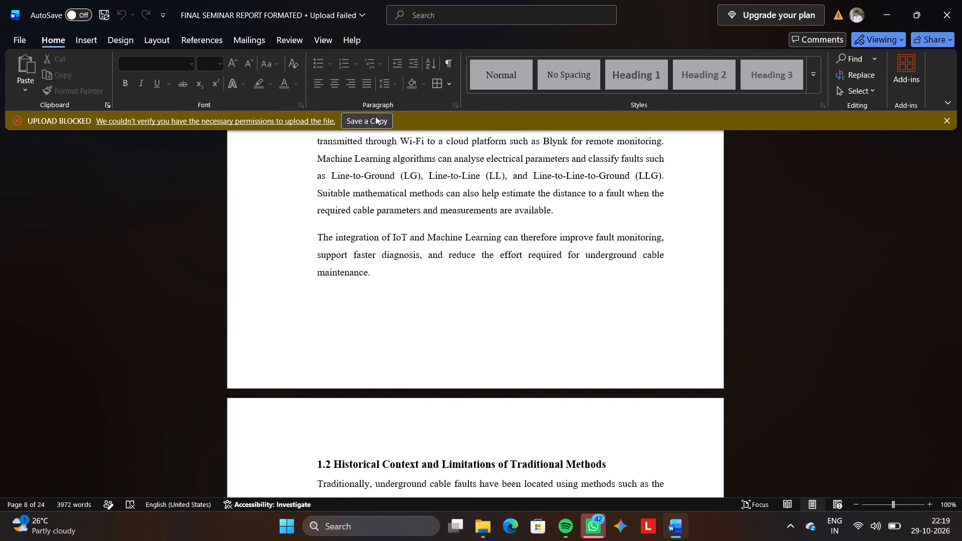
Close the blocked-upload copy of the final seminar report.
click(961, 0)
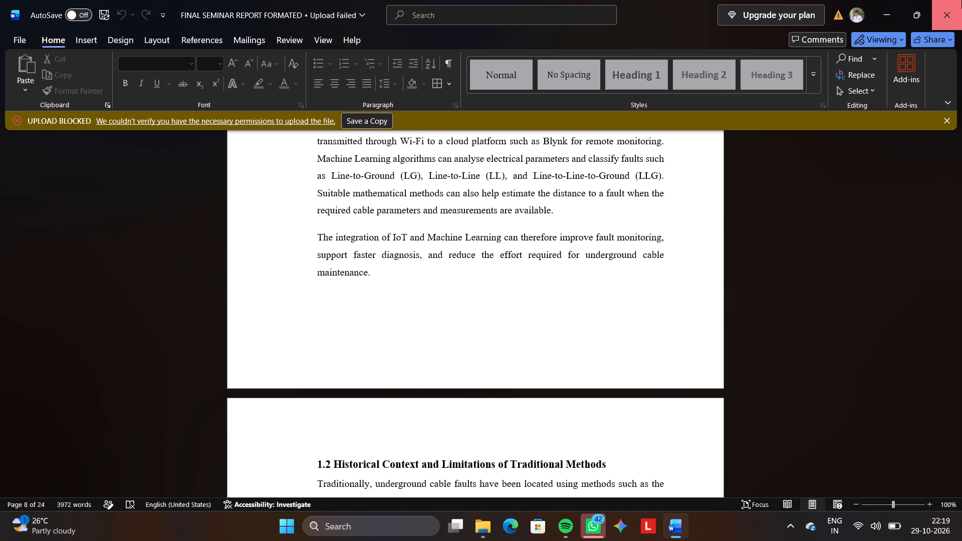
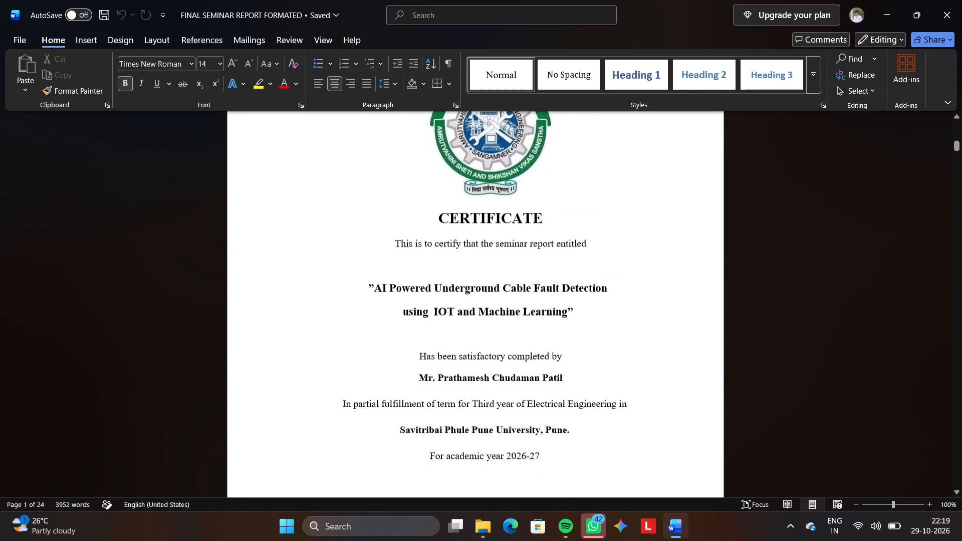
Look through the report from the certificate page to section 1.2, examining the front matter and the lists of figures and tables.
scroll(409, 248, down, 5)
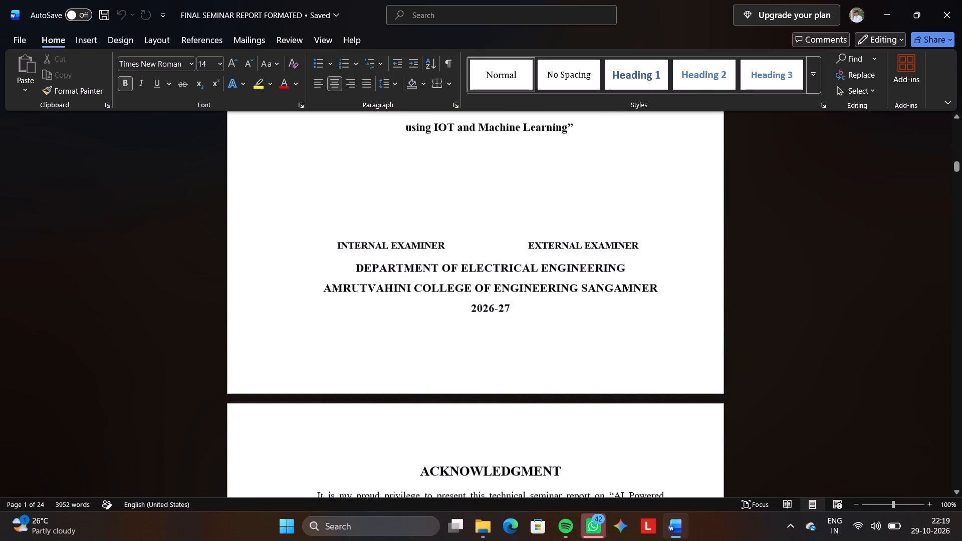
scroll(409, 248, down, 5)
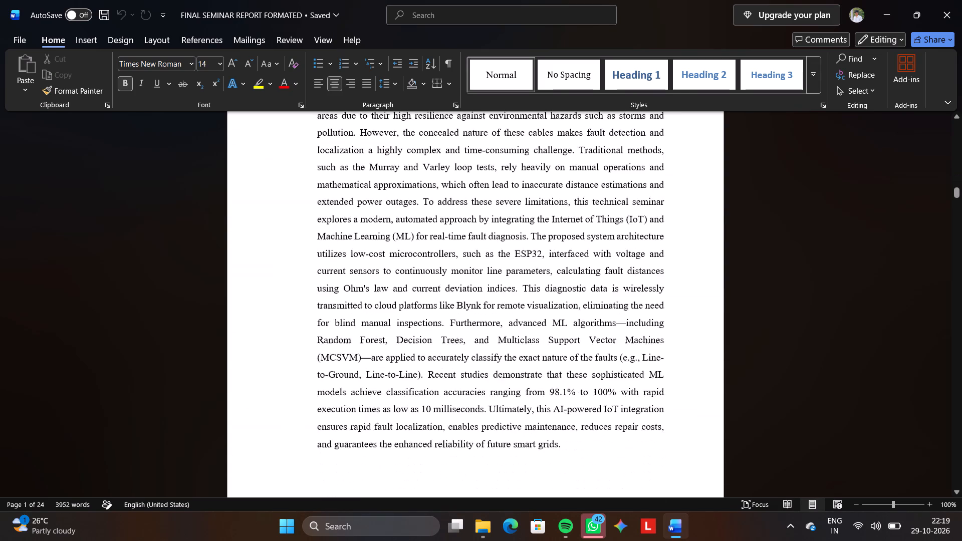
scroll(409, 248, down, 5)
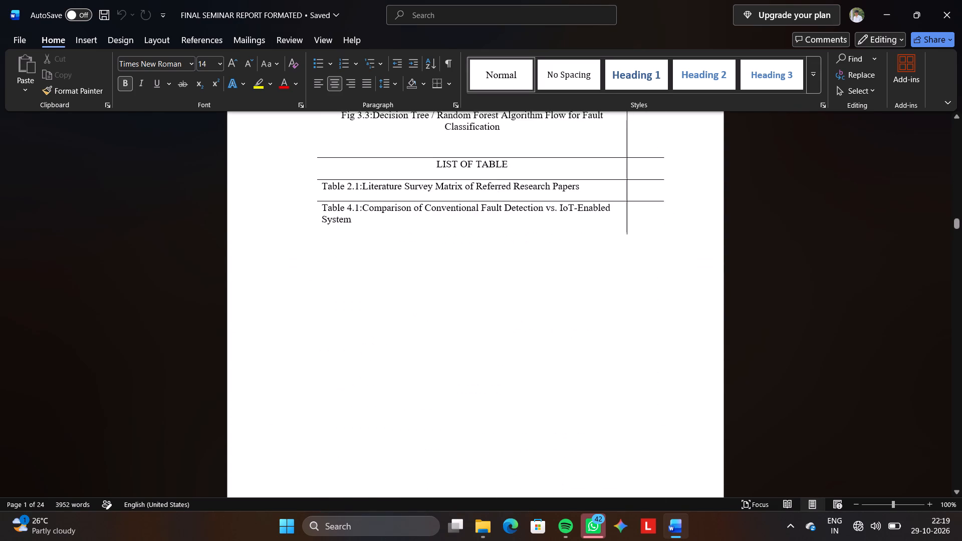
scroll(409, 248, down, 1)
scroll(409, 248, up, 1)
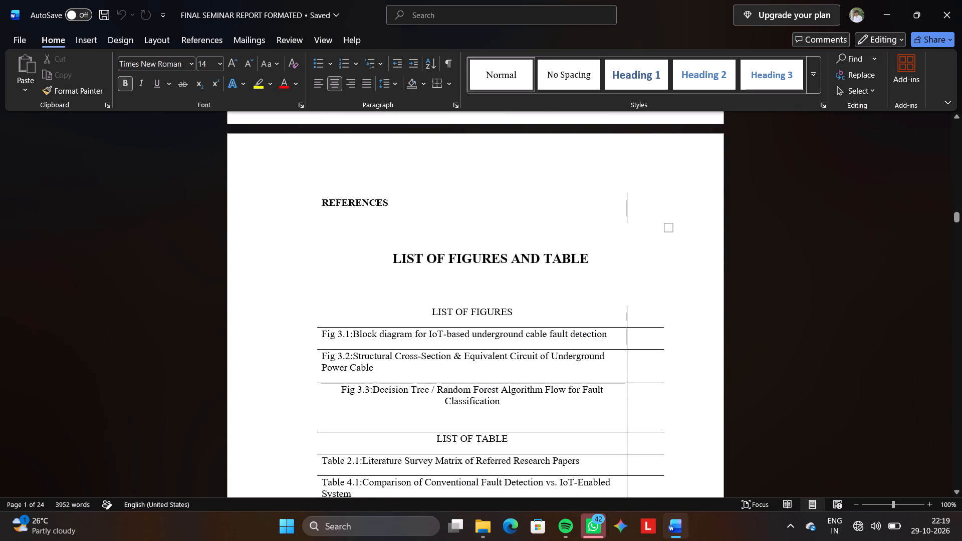
click(627, 213)
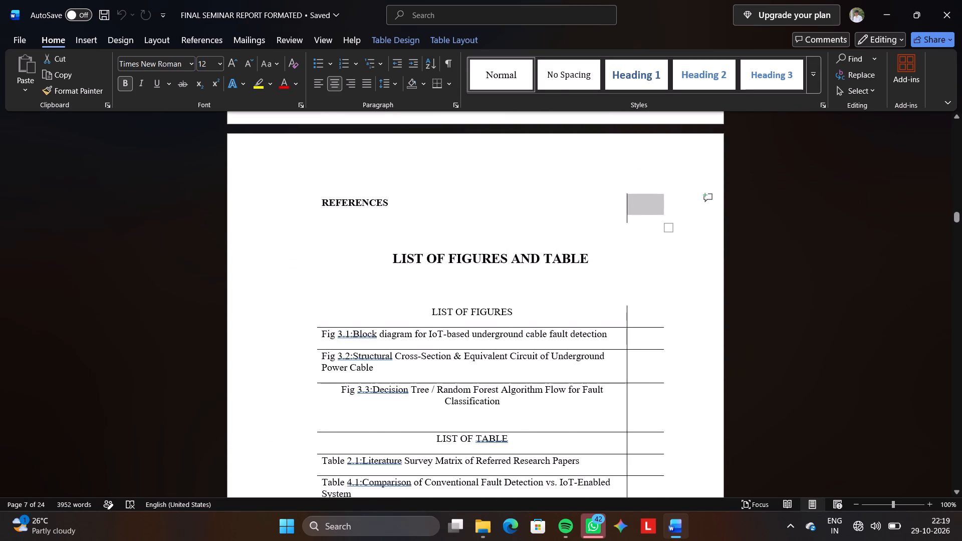
scroll(622, 347, down, 3)
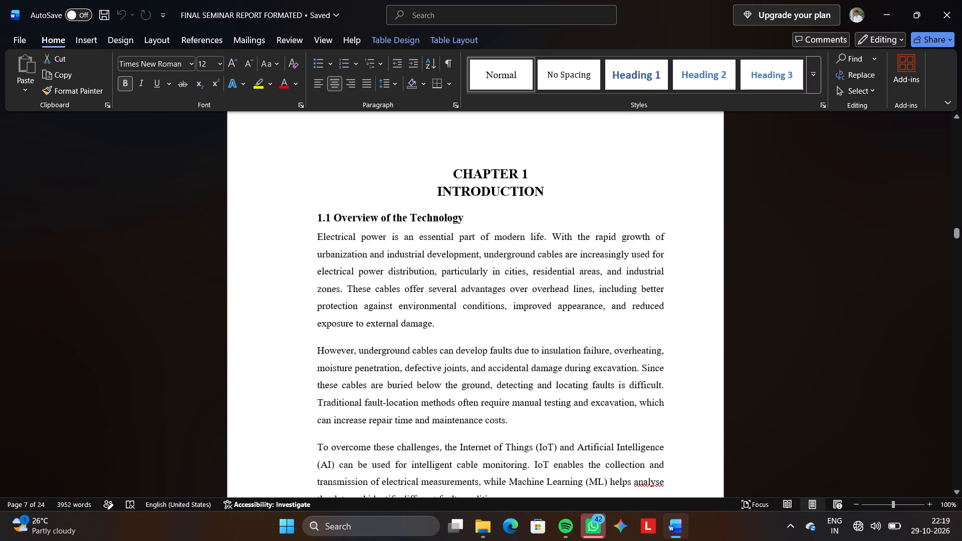
scroll(622, 347, up, 1)
scroll(622, 347, down, 3)
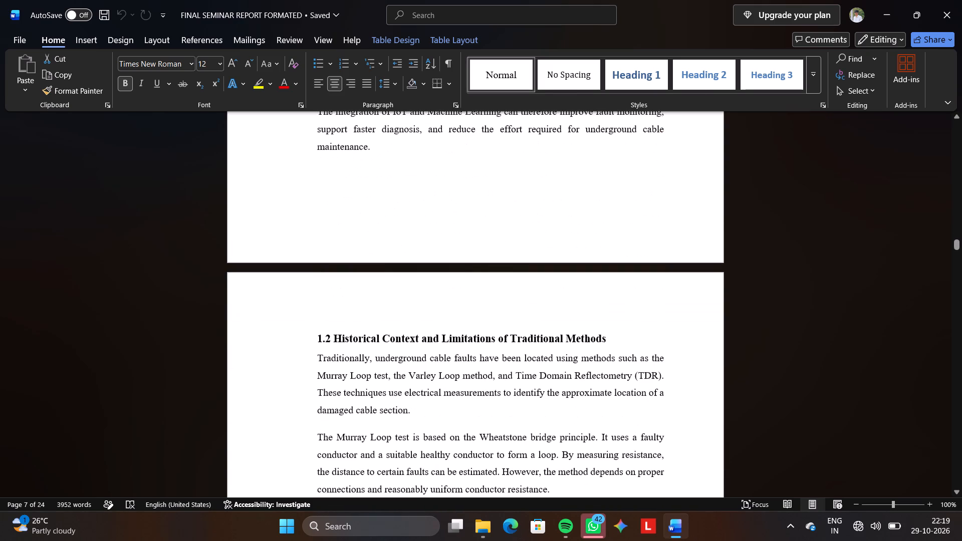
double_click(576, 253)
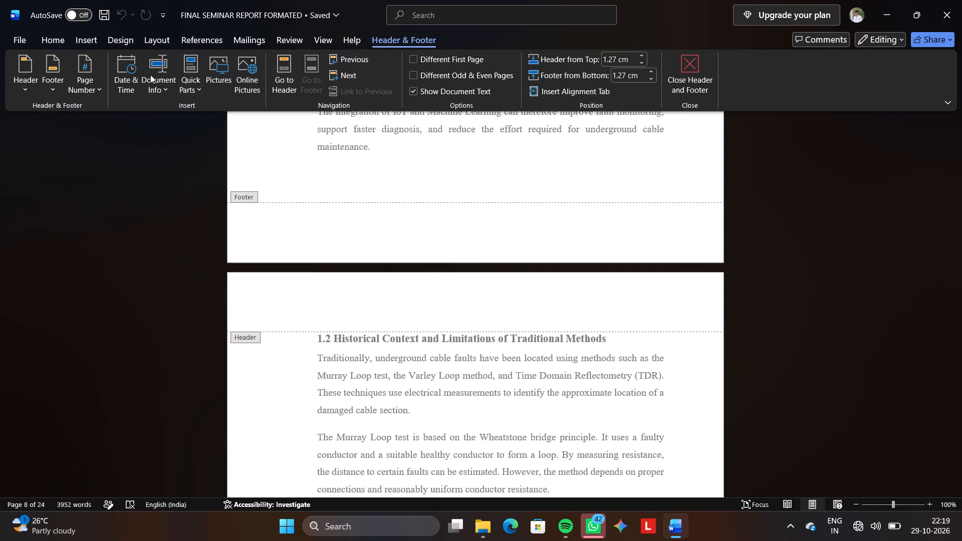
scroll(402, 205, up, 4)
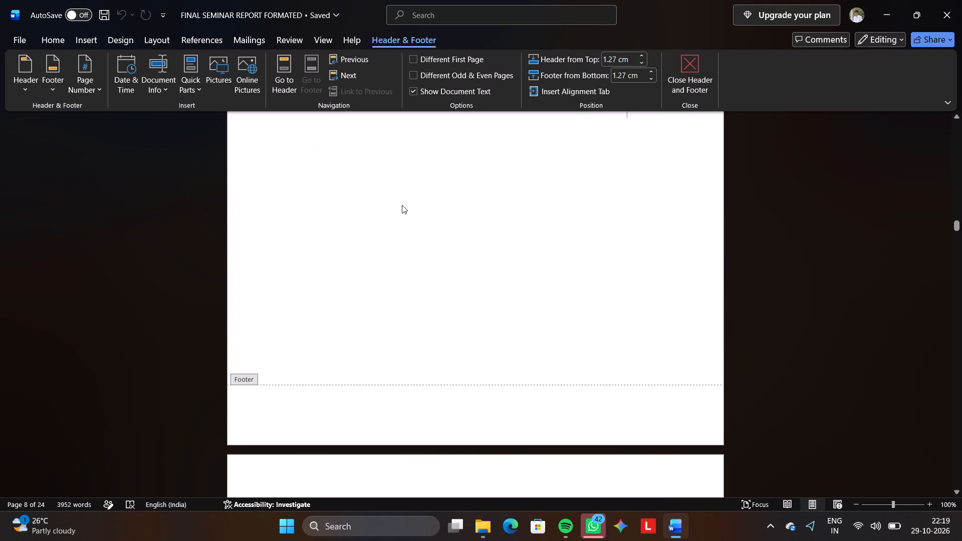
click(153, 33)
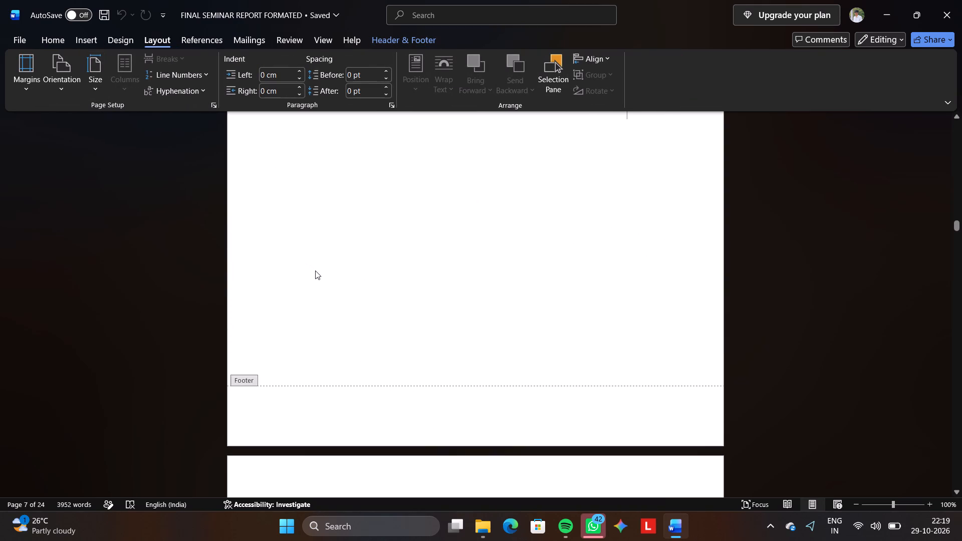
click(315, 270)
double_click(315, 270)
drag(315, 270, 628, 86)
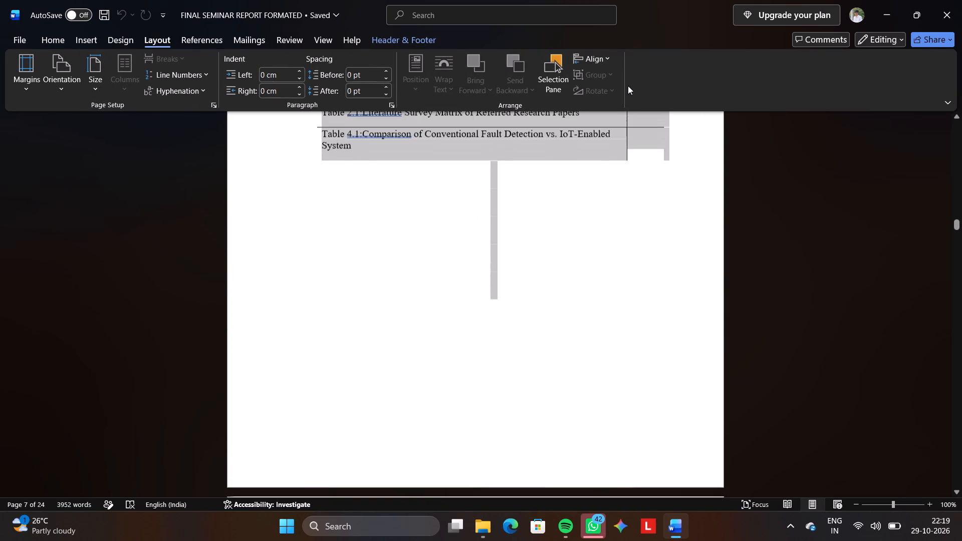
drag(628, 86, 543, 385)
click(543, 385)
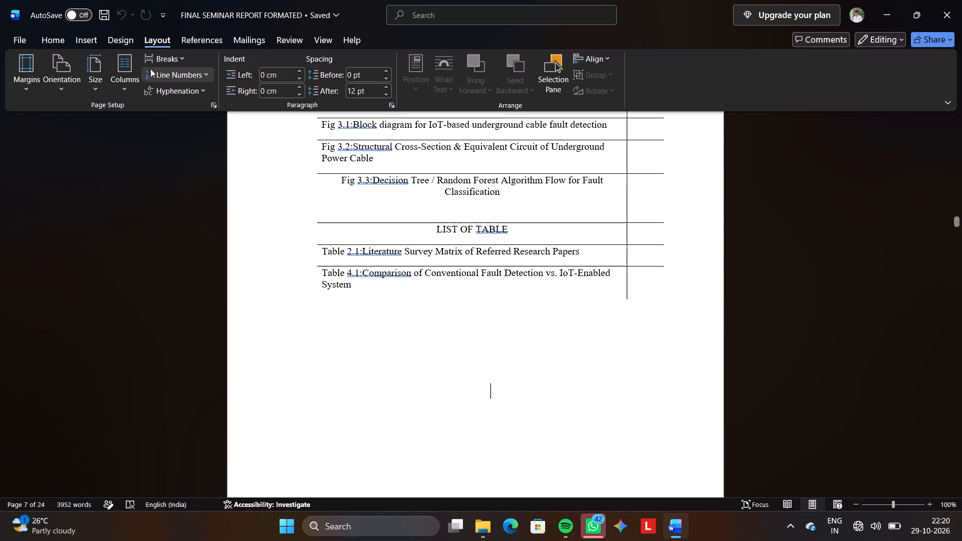
Remove the centring from the Fig 3.3 entry in the list of figures so it aligns left.
click(403, 328)
click(340, 181)
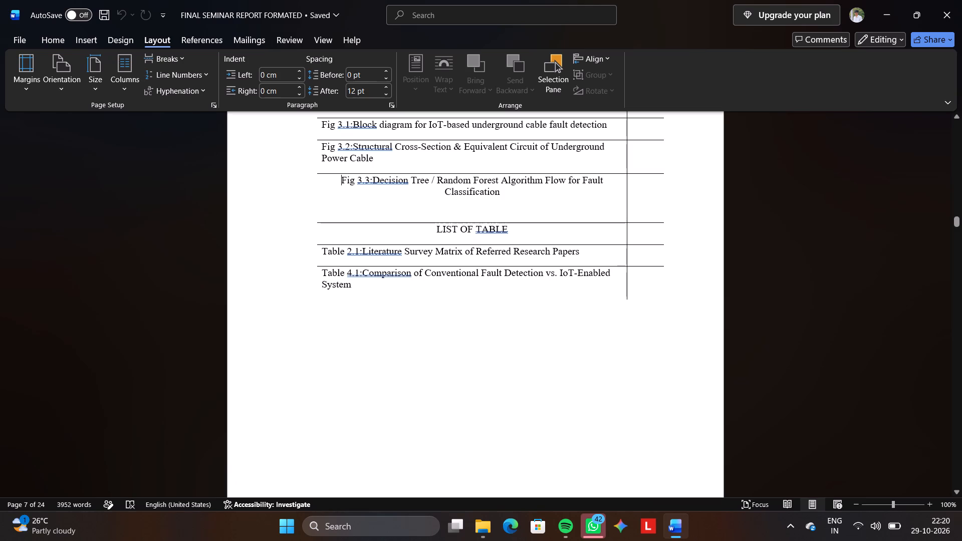
key(BackSpace)
Look back through the lists and the contents table to the abstract, examining the contents entries with the pages side by side.
scroll(340, 181, up, 1)
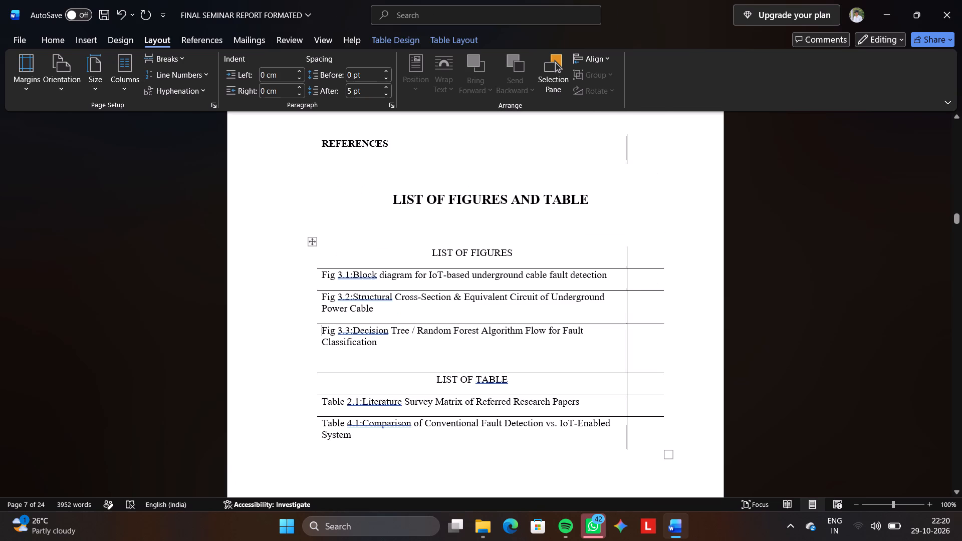
scroll(340, 181, down, 1)
scroll(340, 181, up, 3)
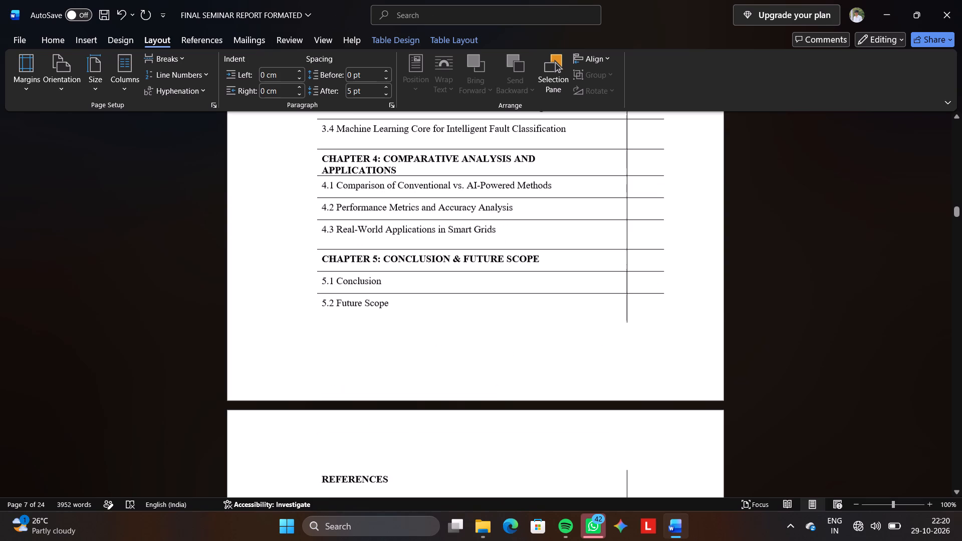
scroll(340, 181, up, 3)
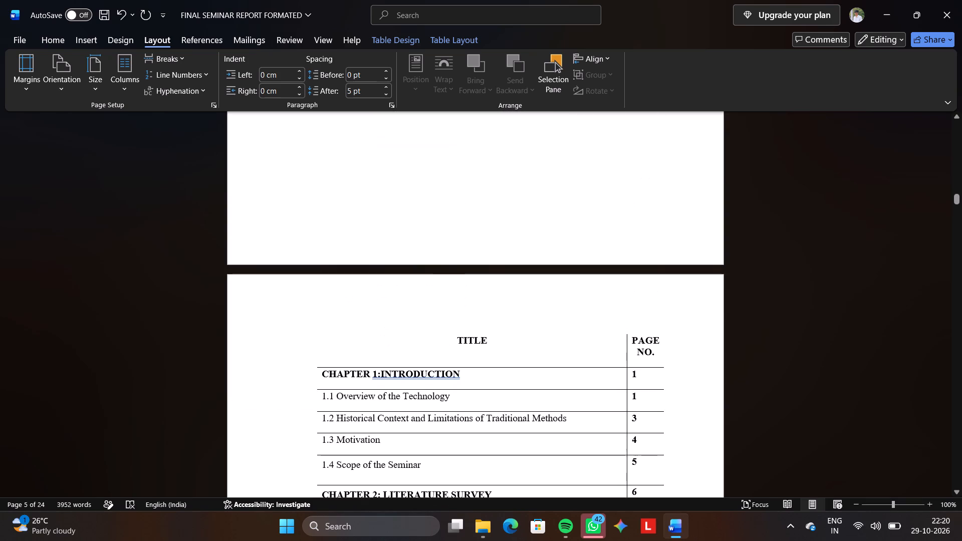
scroll(340, 181, right, 1)
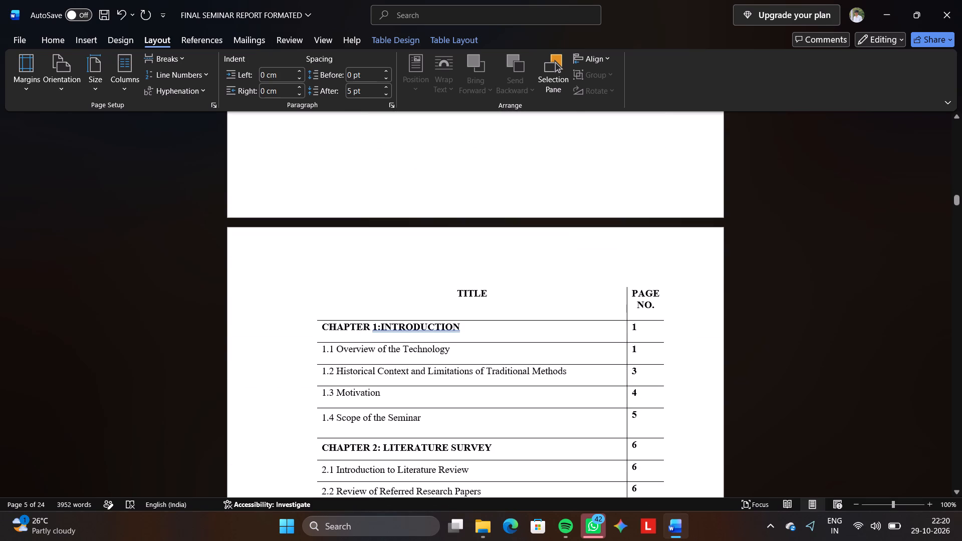
scroll(432, 229, up, 2)
ctrl+scroll(432, 229, down, 3)
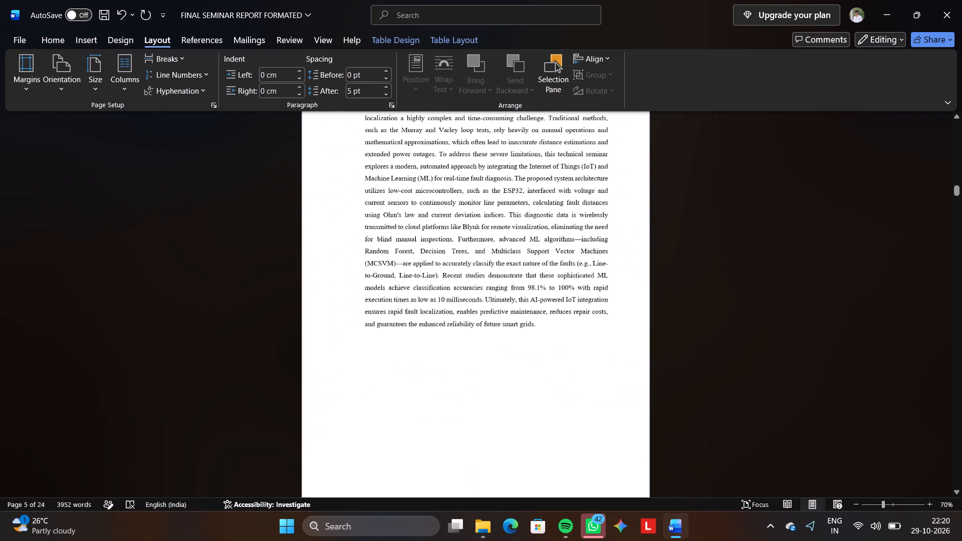
scroll(432, 229, down, 1)
scroll(432, 229, up, 2)
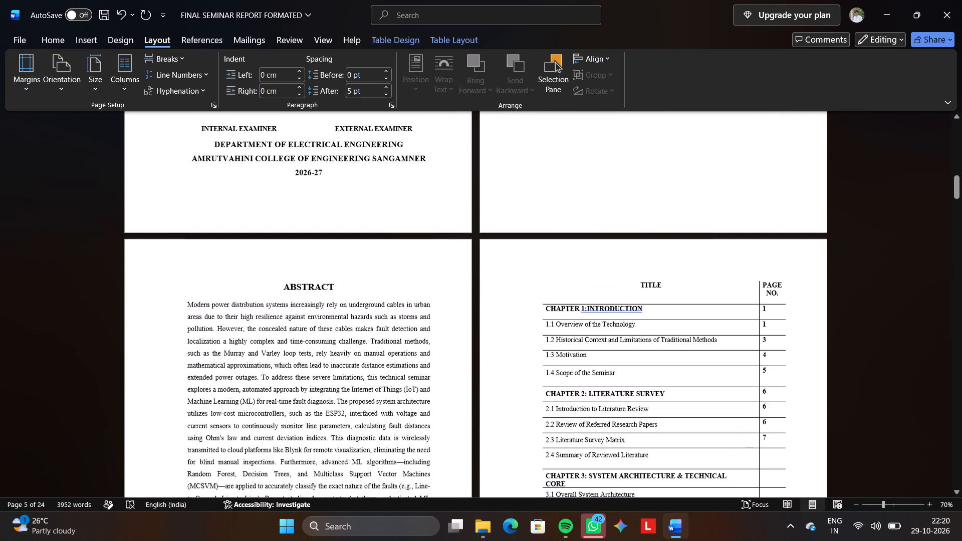
scroll(404, 349, down, 2)
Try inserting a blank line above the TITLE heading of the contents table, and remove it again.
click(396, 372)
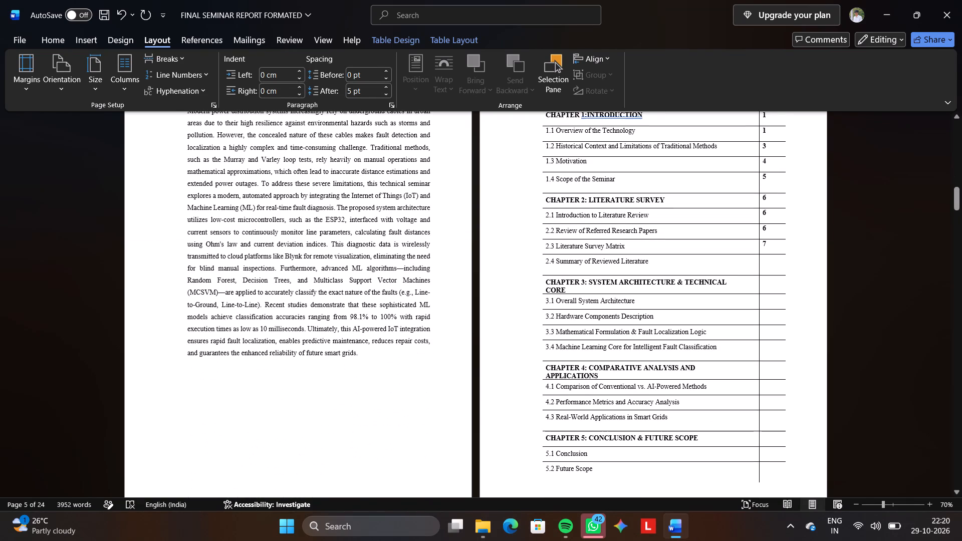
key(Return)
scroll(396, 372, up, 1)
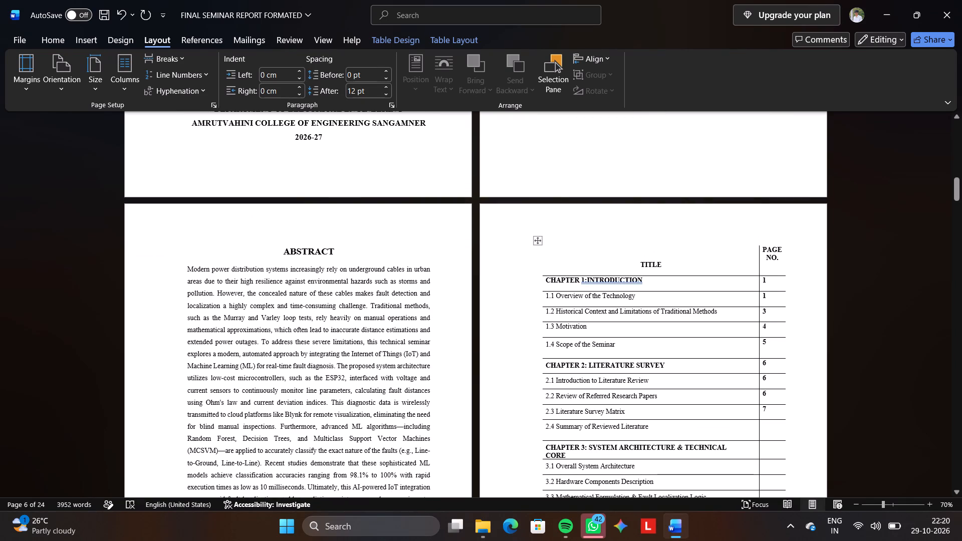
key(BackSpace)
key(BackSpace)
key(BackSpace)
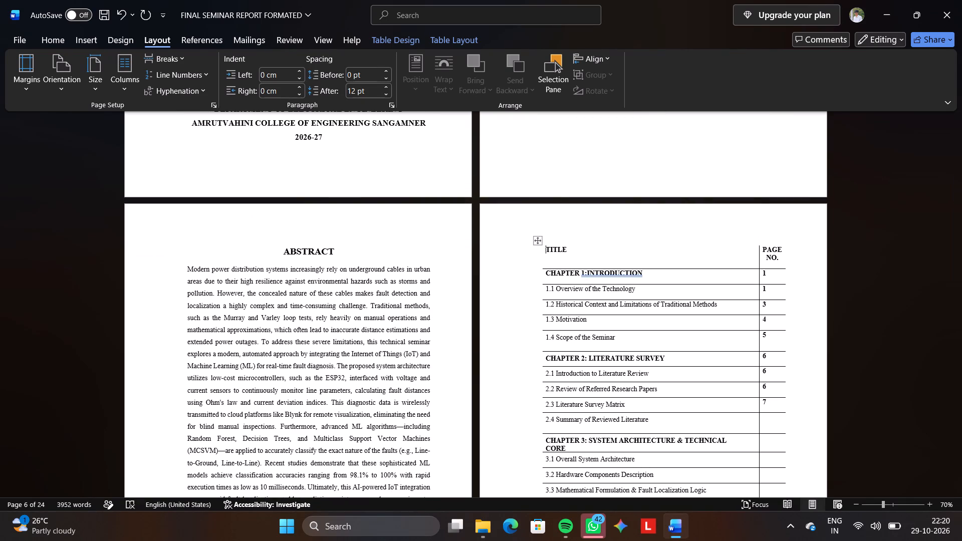
Apply all borders to the whole contents table.
click(538, 242)
click(671, 224)
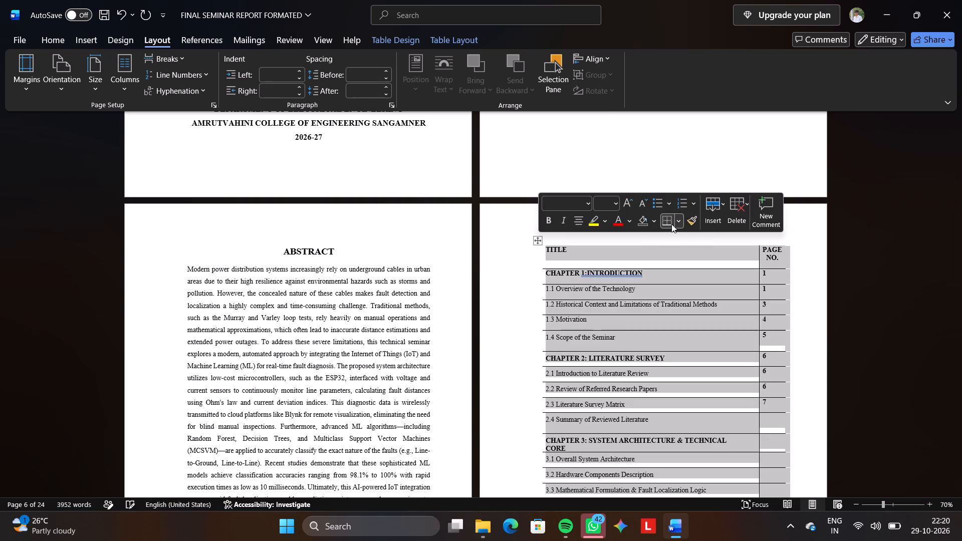
click(675, 221)
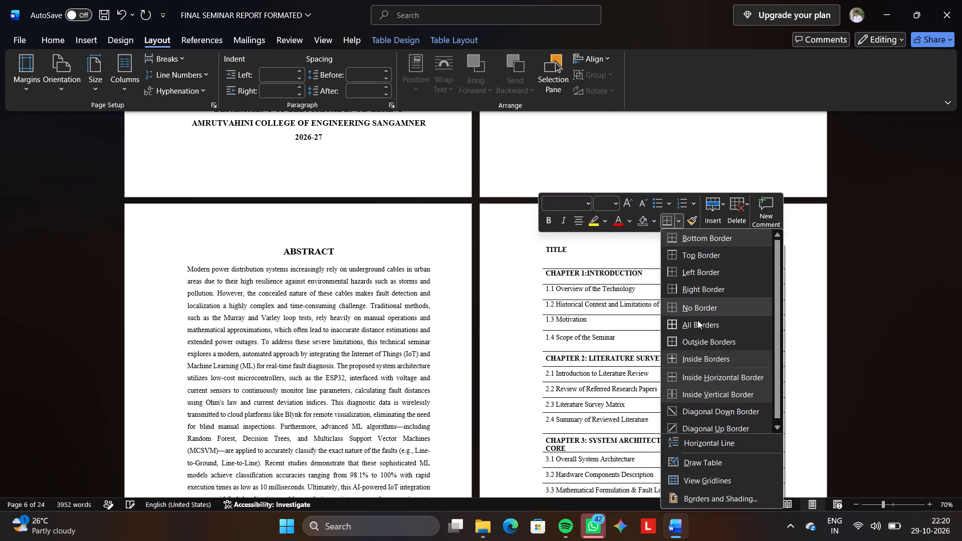
click(696, 321)
Centre the TITLE heading in the first row of the contents table.
triple_click(565, 249)
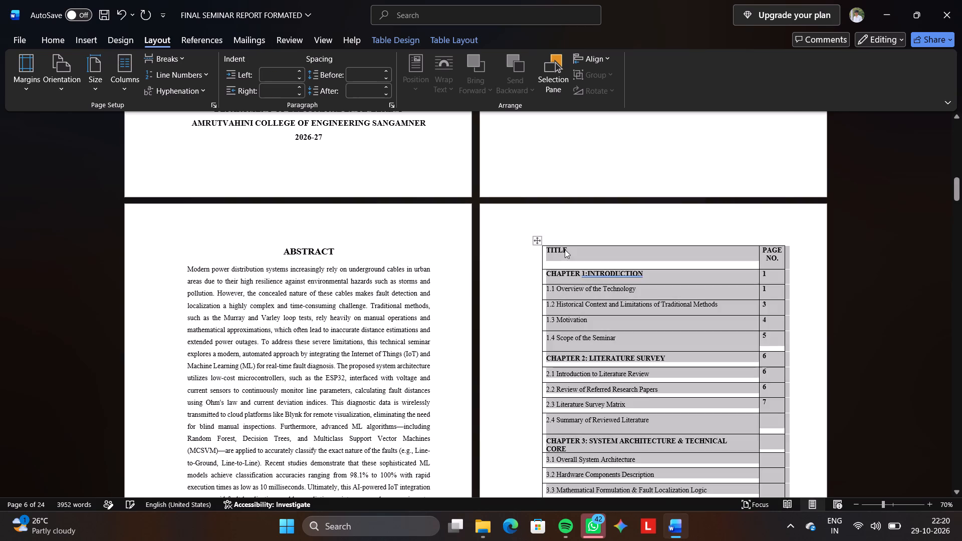
key(ctrl+e)
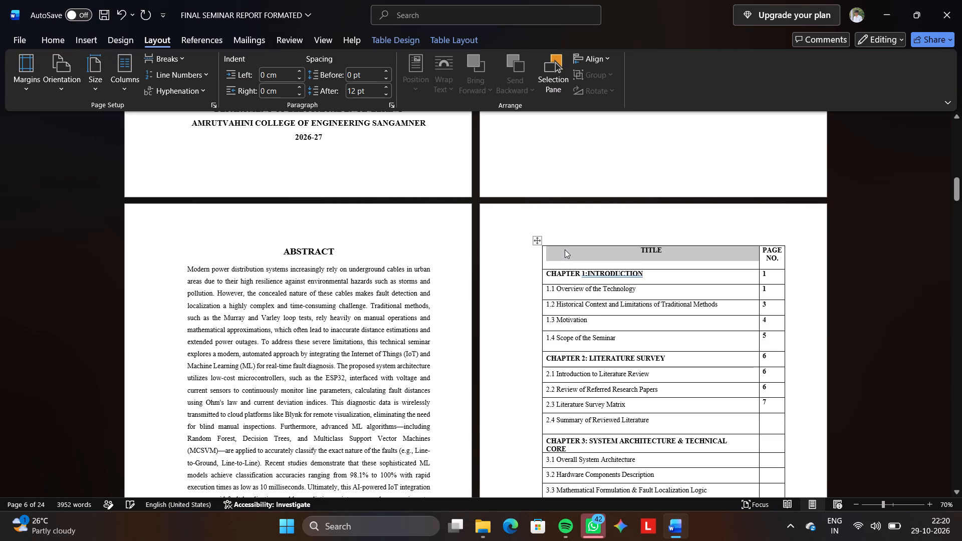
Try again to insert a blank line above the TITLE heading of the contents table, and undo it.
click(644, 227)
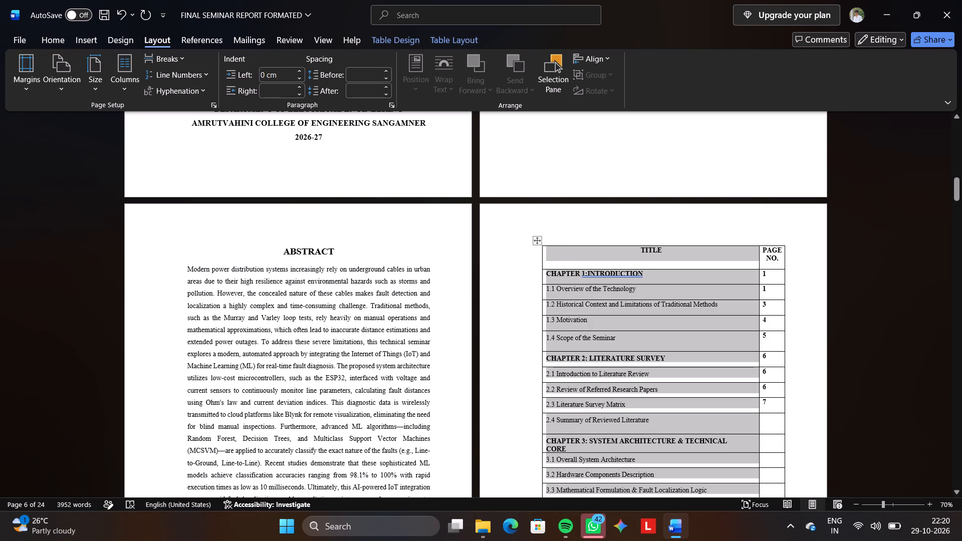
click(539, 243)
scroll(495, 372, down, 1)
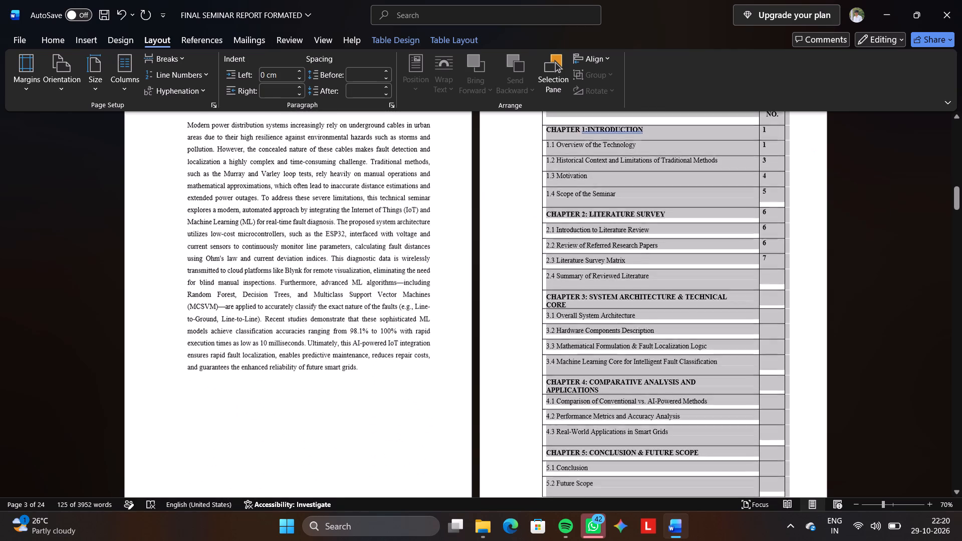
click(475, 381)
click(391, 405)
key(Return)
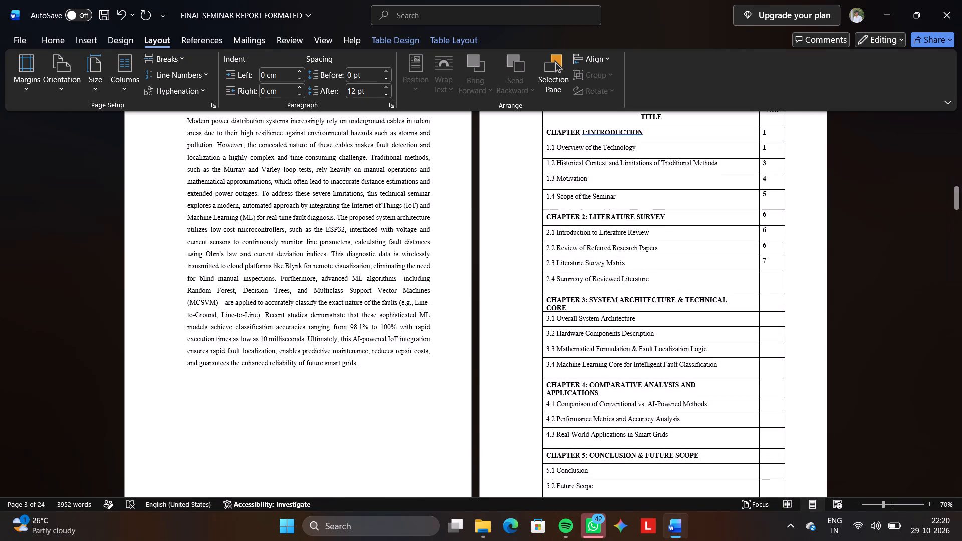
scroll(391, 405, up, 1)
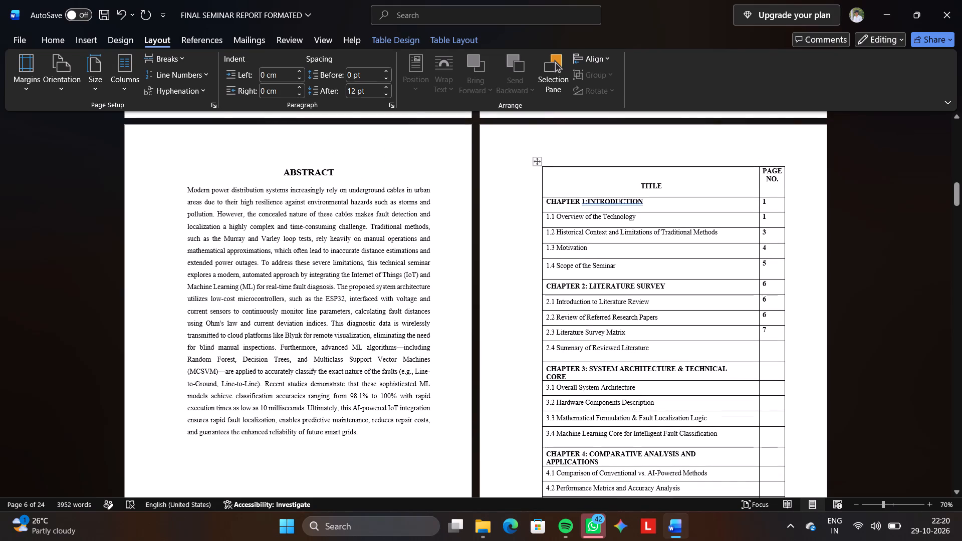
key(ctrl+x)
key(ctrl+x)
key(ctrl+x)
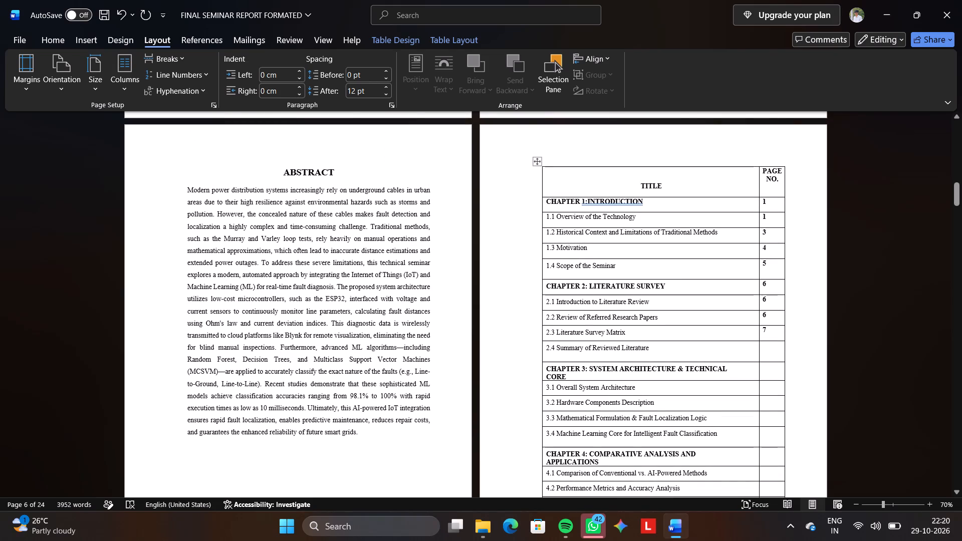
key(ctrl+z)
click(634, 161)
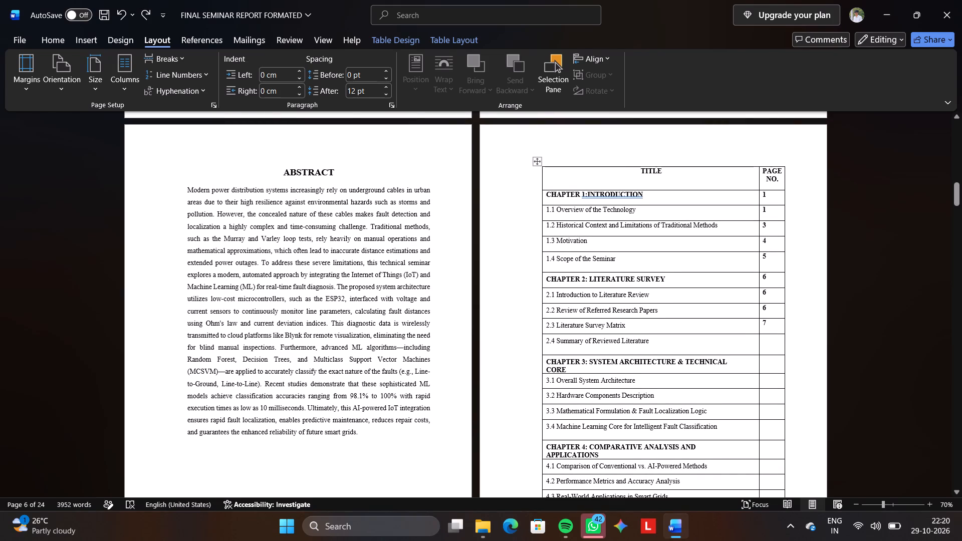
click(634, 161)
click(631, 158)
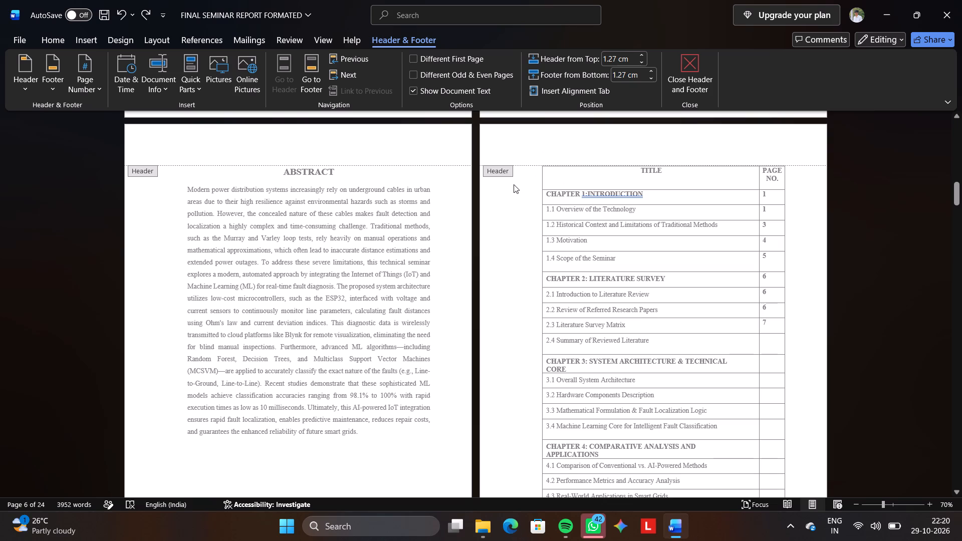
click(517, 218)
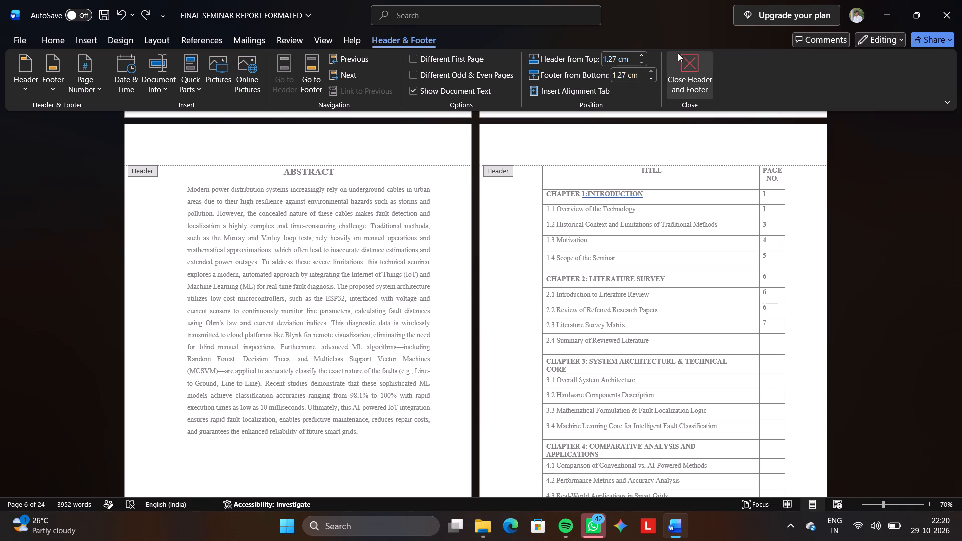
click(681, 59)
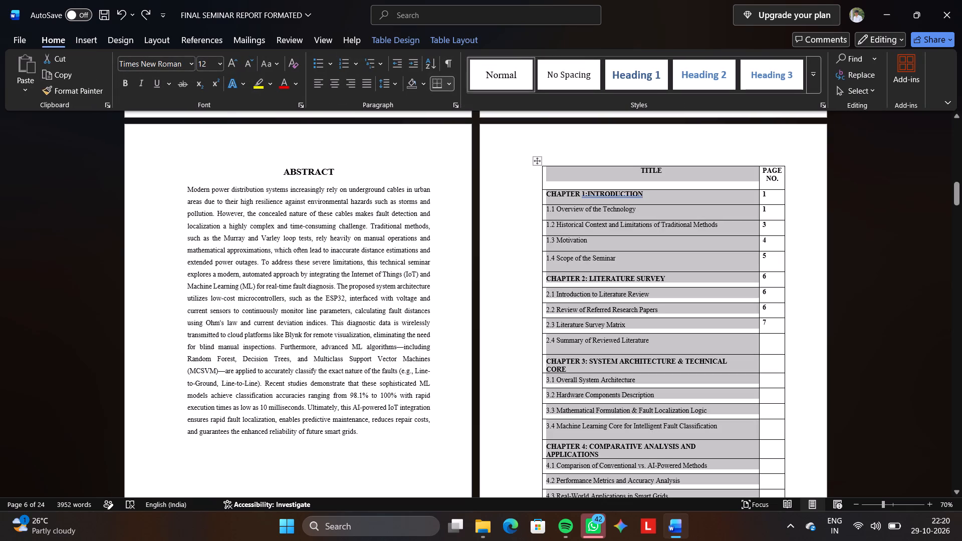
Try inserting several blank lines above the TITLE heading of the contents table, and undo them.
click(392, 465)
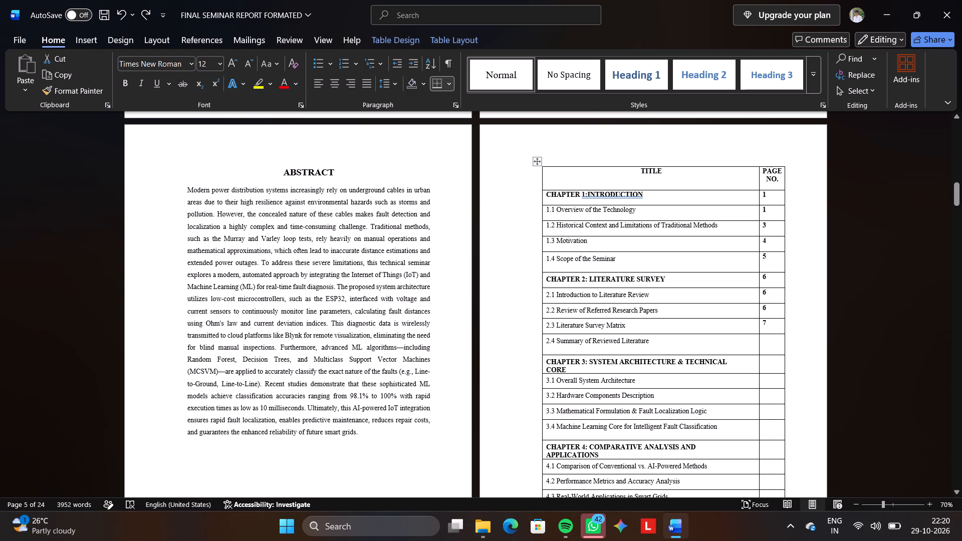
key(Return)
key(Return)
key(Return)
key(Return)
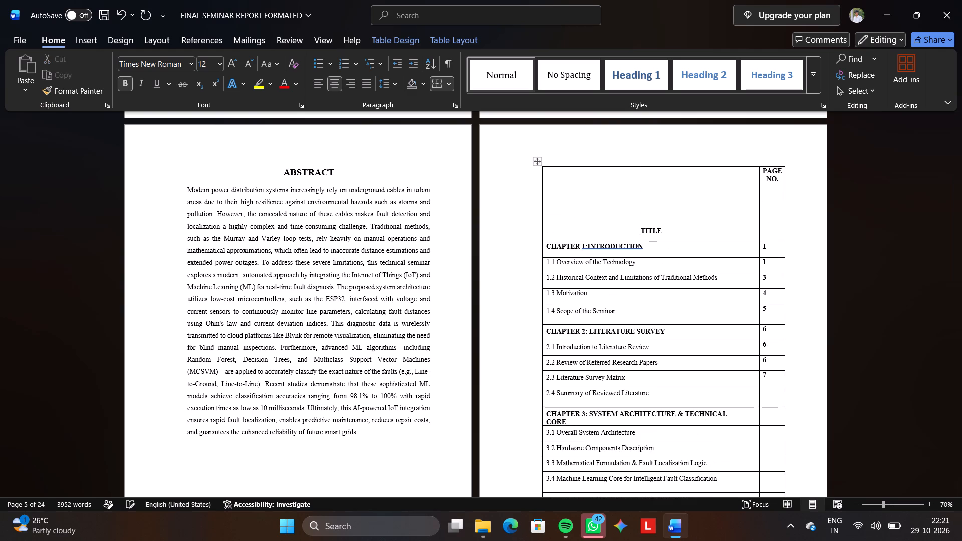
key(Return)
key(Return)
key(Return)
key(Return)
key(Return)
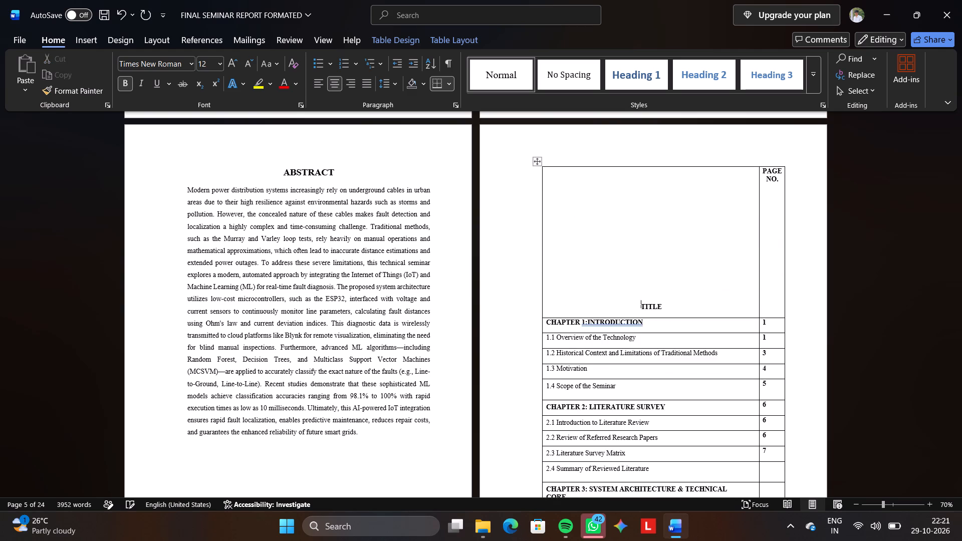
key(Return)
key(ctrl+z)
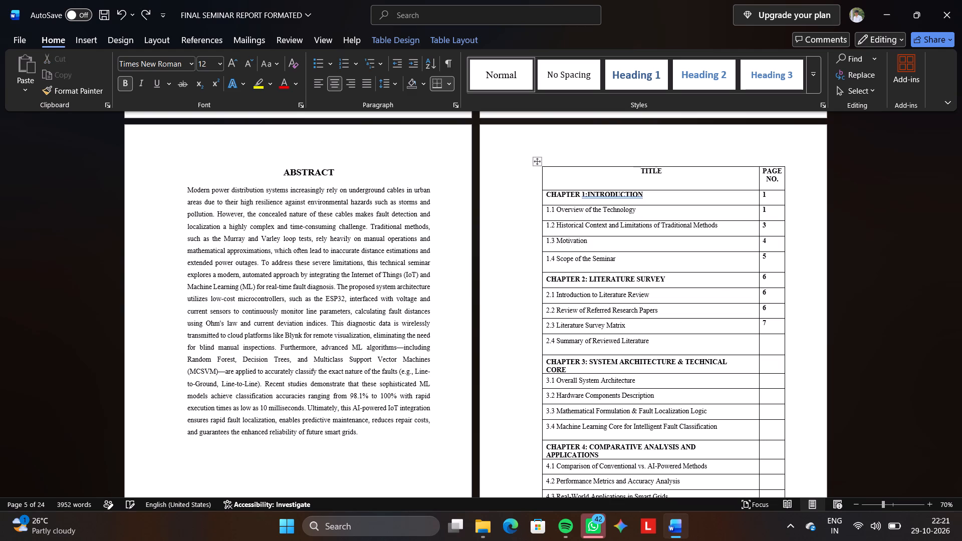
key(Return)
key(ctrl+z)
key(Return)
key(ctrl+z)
Insert a blank row below the TITLE row of the contents table and move it above the TITLE row.
key(Up)
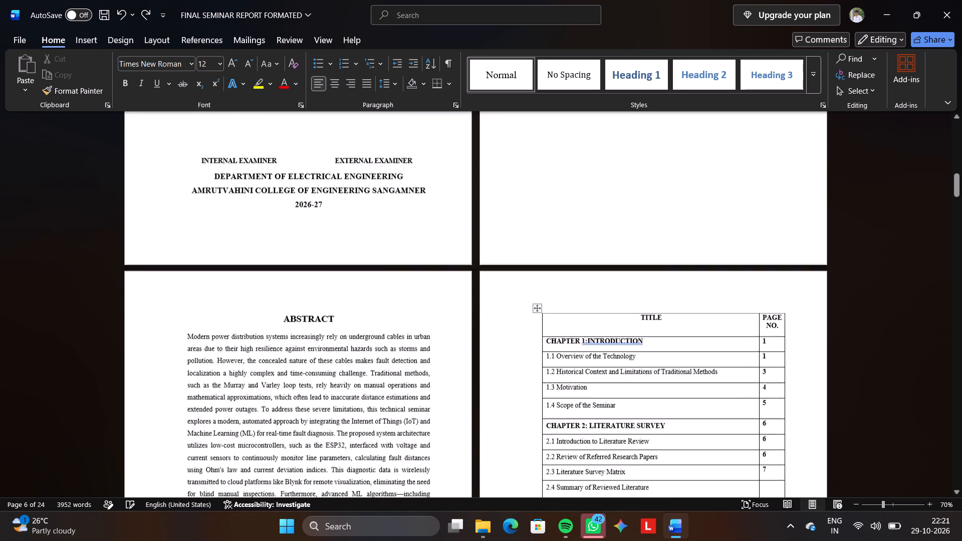
key(Down)
key(Down)
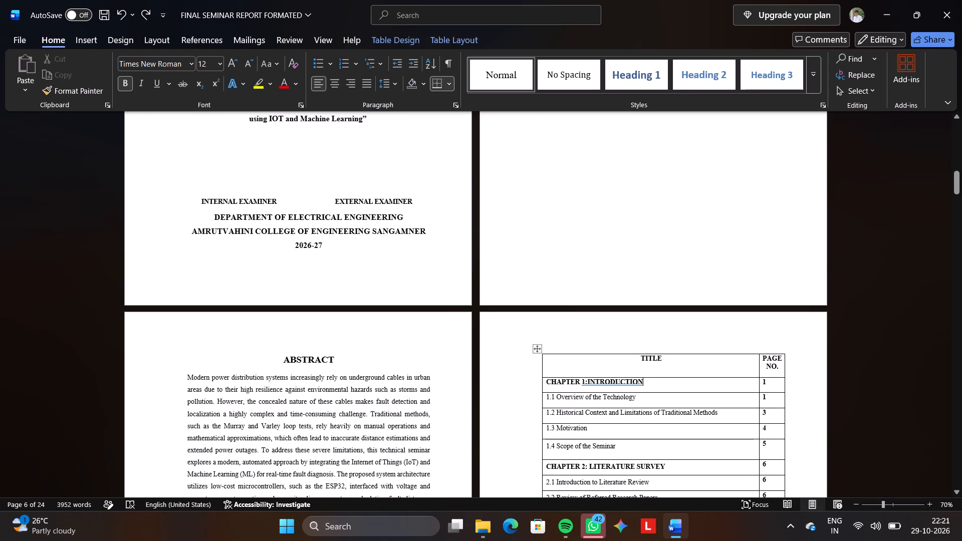
click(532, 366)
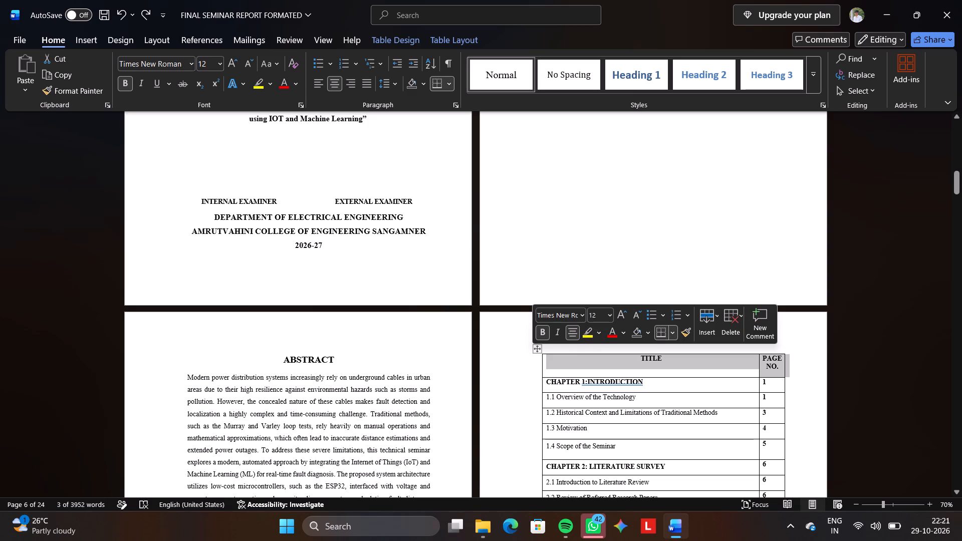
click(542, 354)
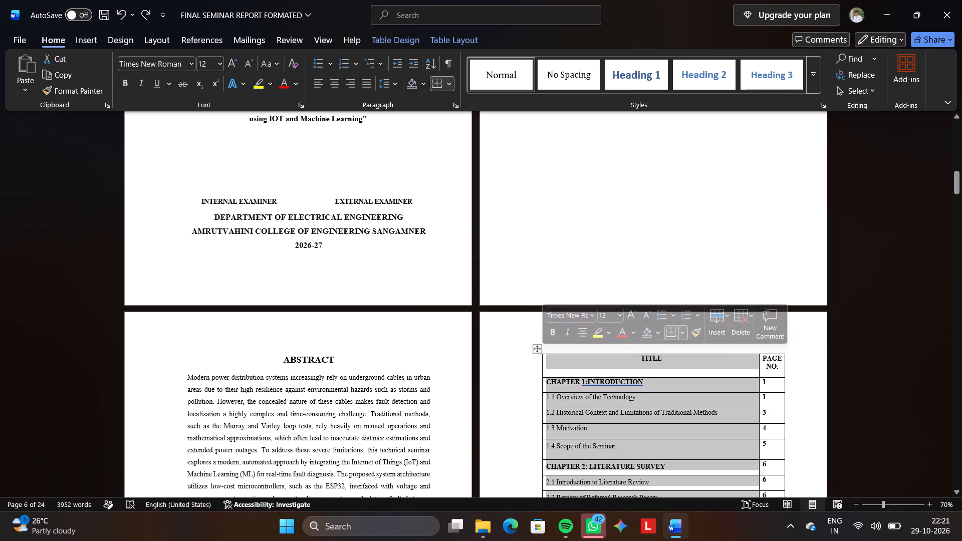
click(600, 366)
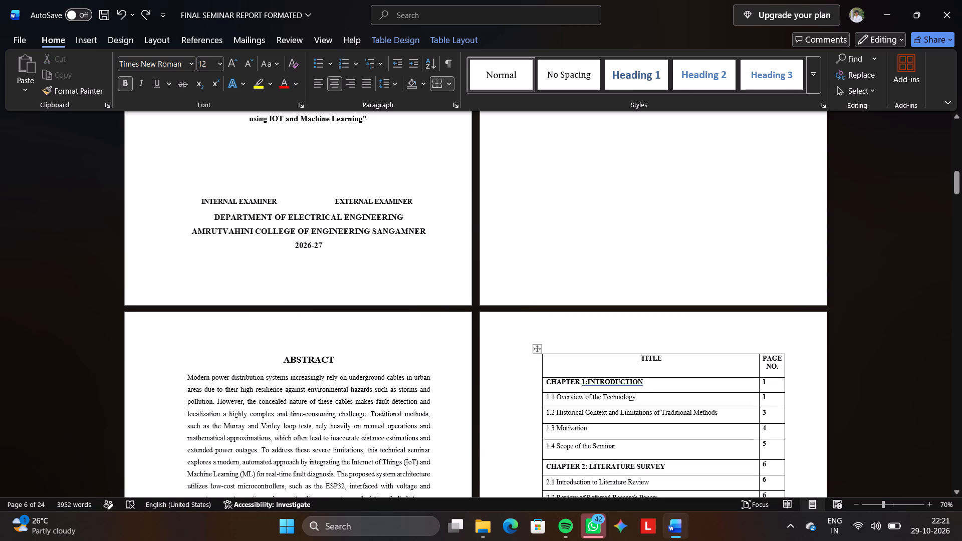
click(716, 363)
click(538, 377)
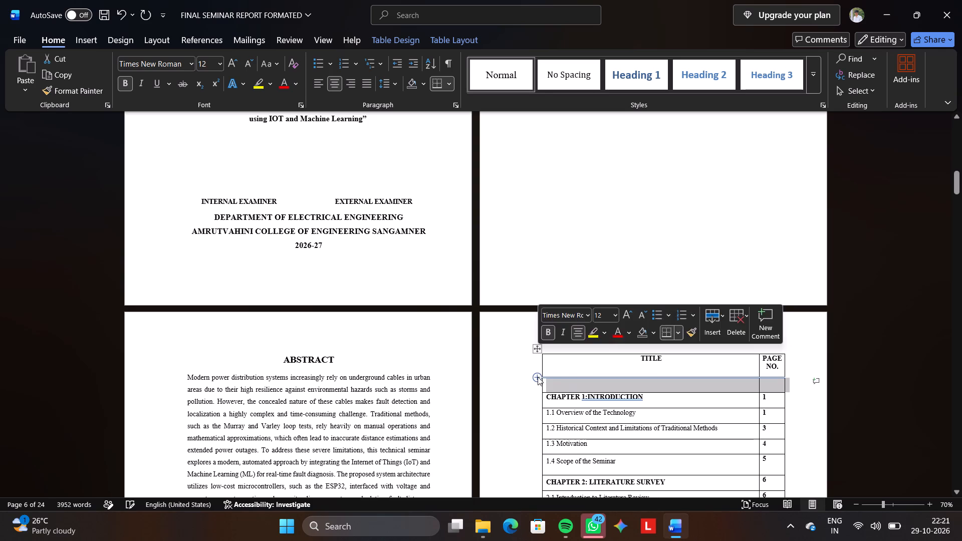
drag(555, 385, 554, 343)
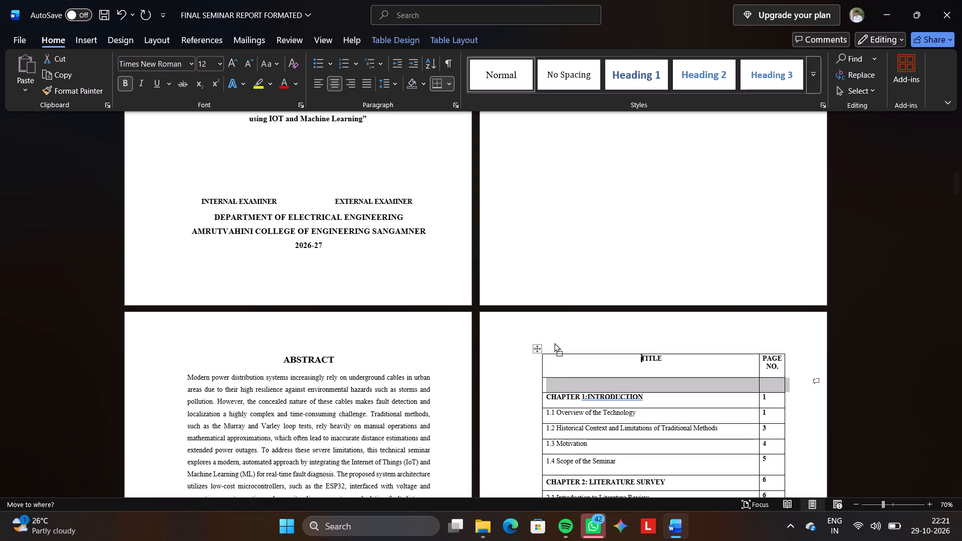
drag(554, 343, 554, 336)
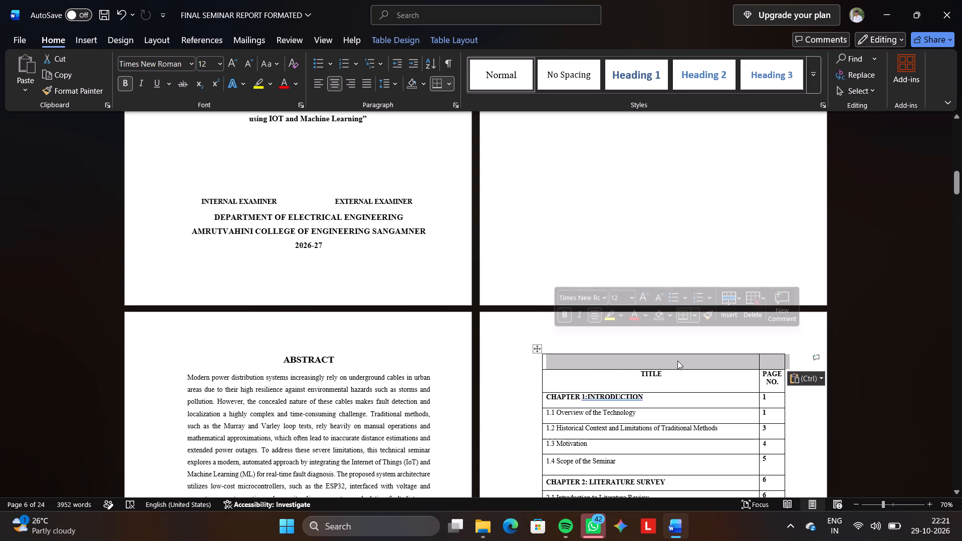
Remove the left border of the second cell in the blank top row of the contents table.
click(761, 362)
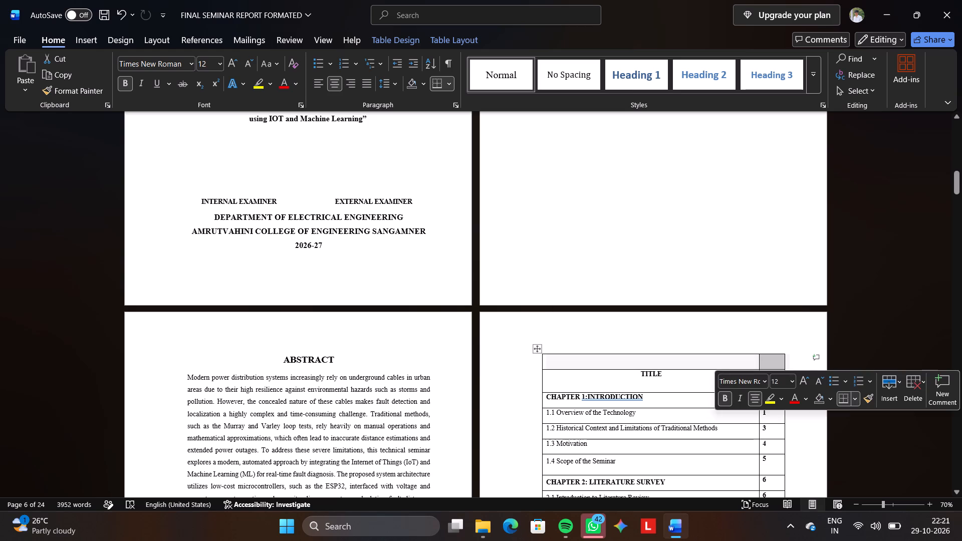
click(853, 399)
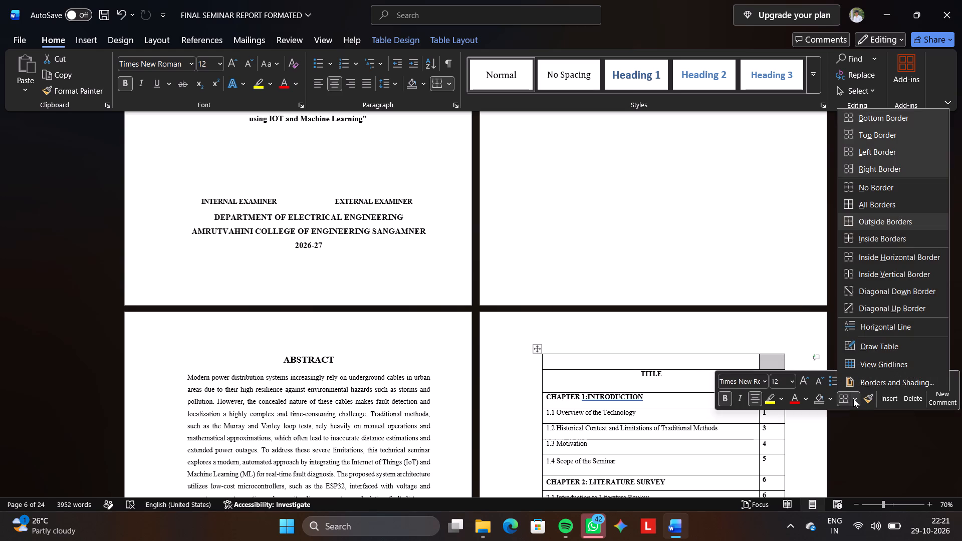
click(855, 158)
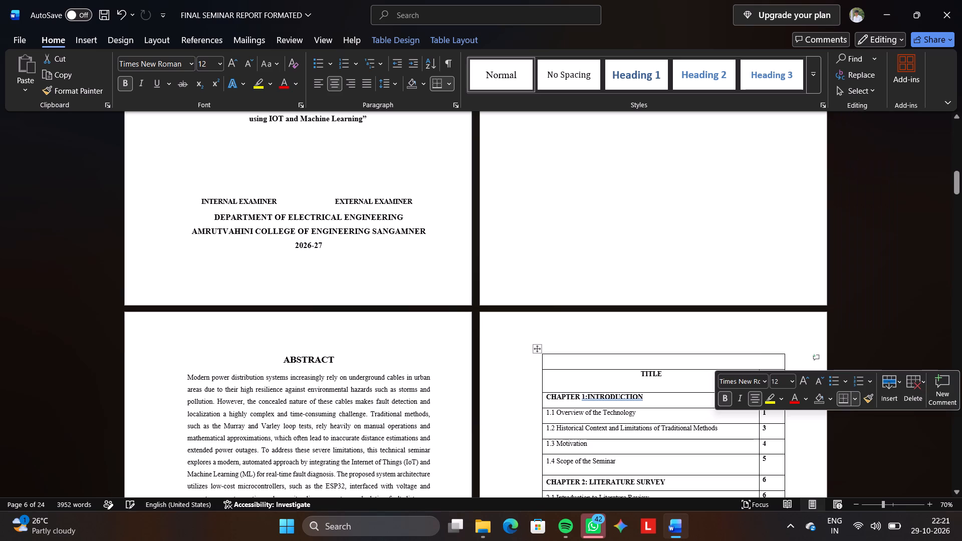
triple_click(738, 362)
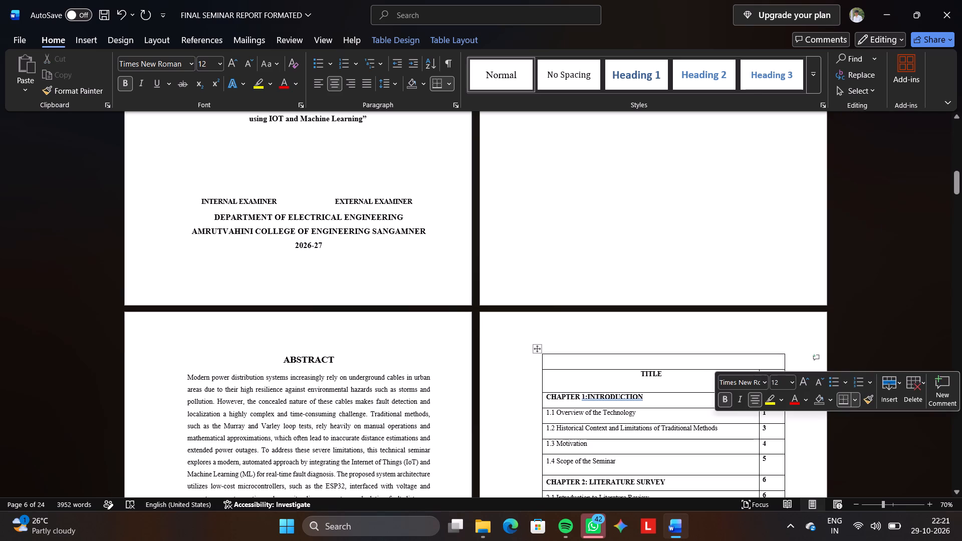
triple_click(738, 362)
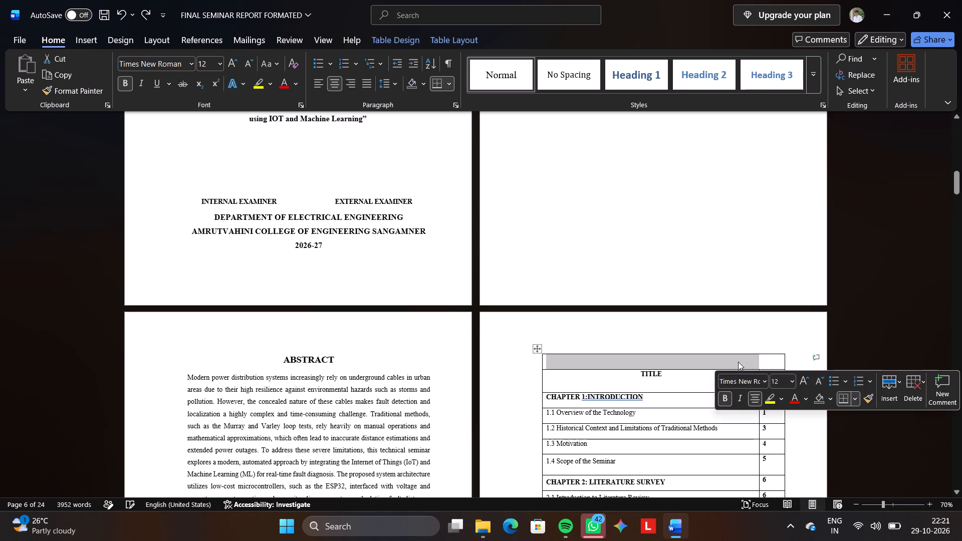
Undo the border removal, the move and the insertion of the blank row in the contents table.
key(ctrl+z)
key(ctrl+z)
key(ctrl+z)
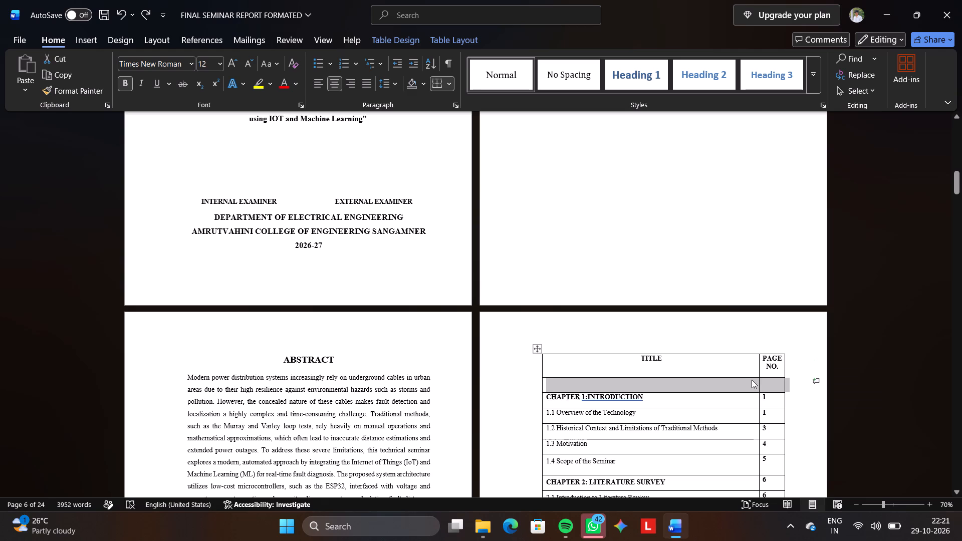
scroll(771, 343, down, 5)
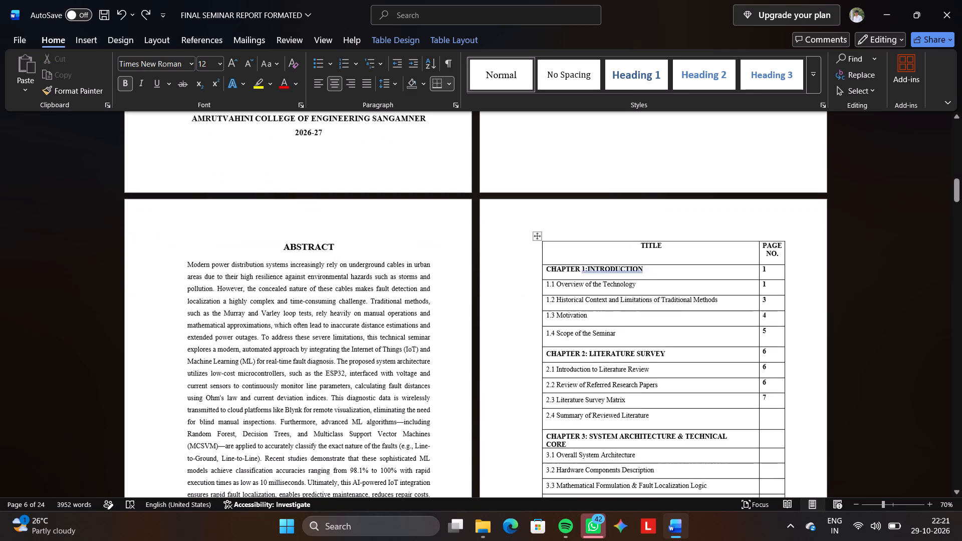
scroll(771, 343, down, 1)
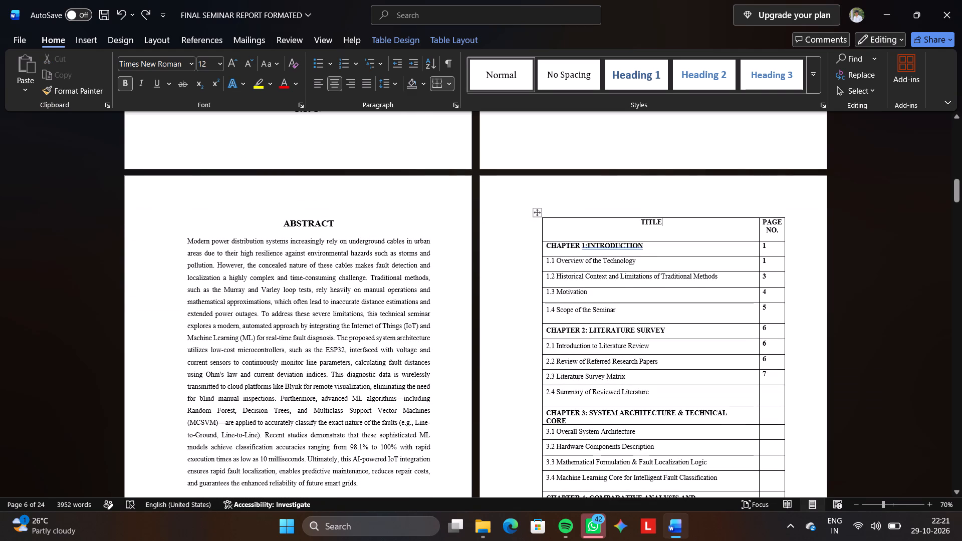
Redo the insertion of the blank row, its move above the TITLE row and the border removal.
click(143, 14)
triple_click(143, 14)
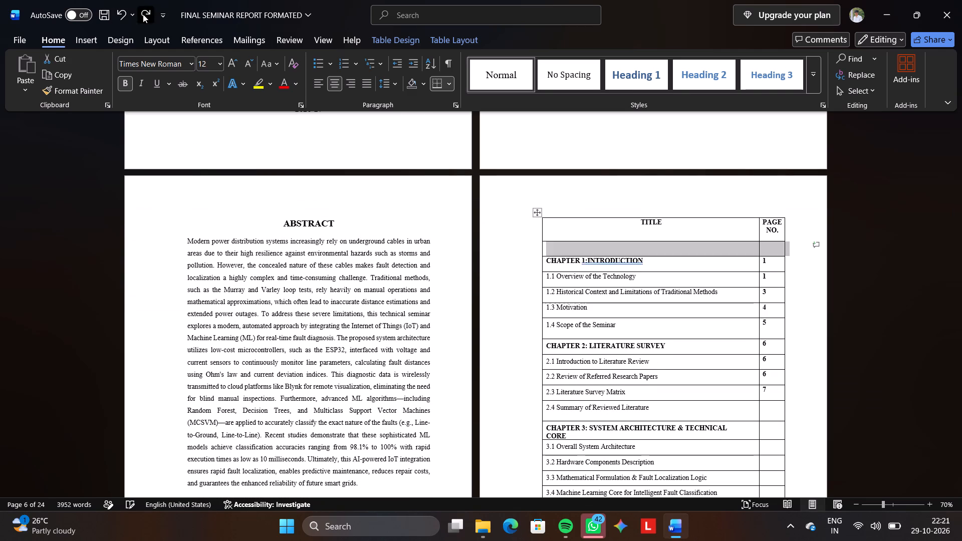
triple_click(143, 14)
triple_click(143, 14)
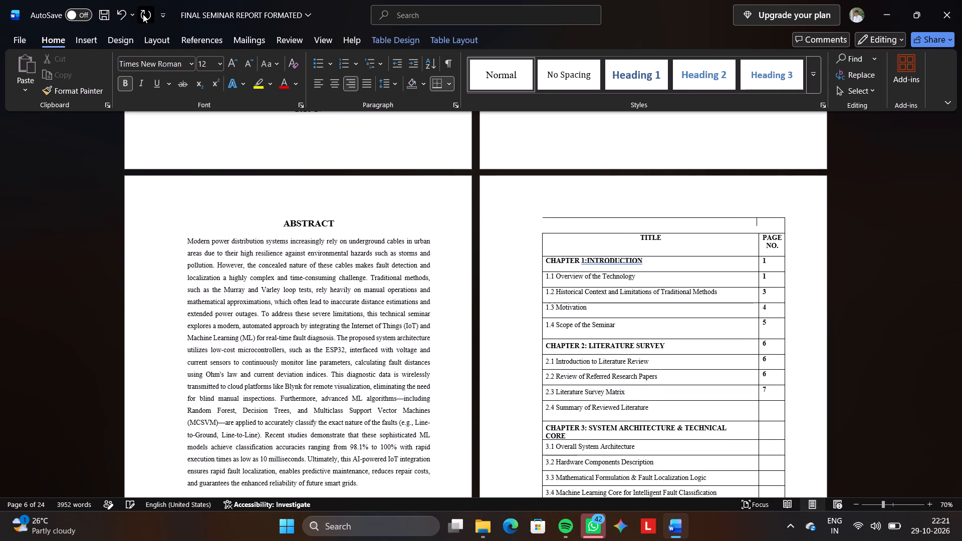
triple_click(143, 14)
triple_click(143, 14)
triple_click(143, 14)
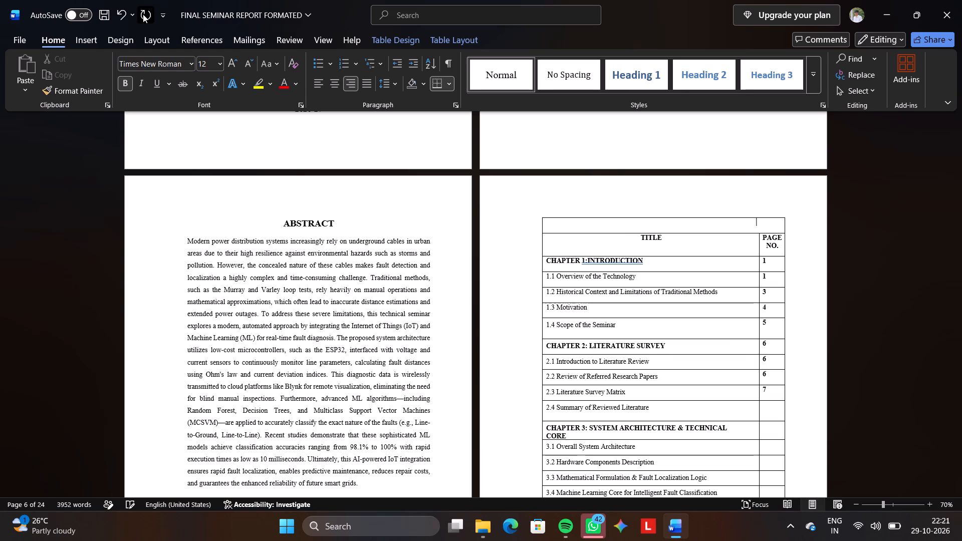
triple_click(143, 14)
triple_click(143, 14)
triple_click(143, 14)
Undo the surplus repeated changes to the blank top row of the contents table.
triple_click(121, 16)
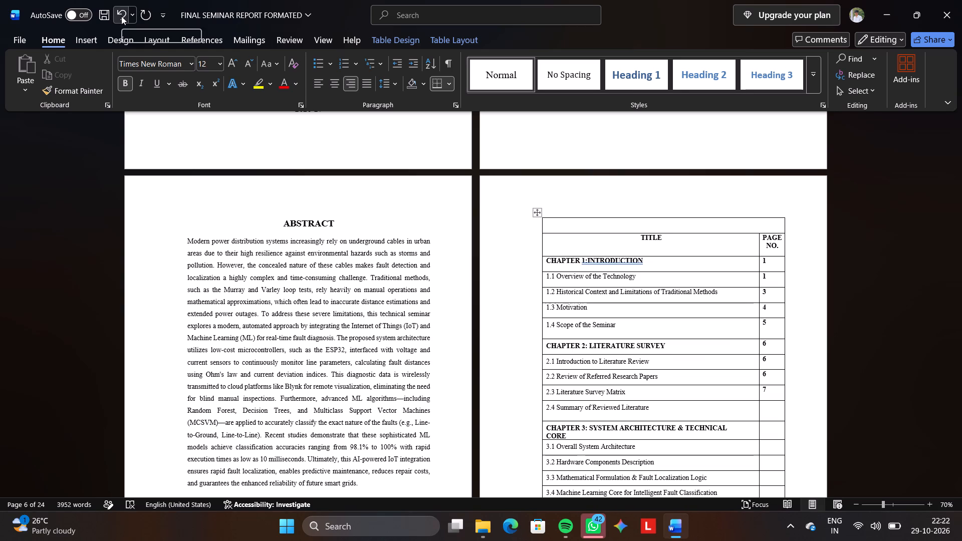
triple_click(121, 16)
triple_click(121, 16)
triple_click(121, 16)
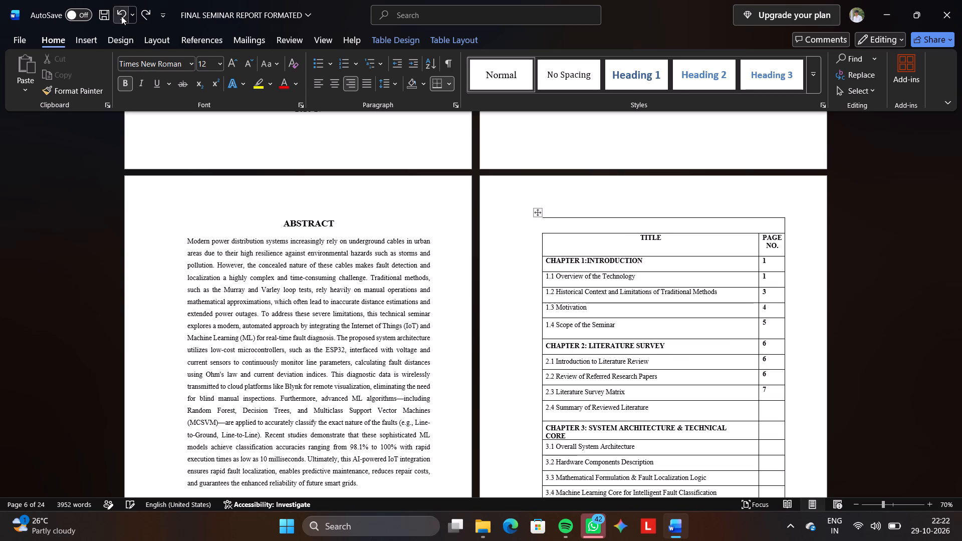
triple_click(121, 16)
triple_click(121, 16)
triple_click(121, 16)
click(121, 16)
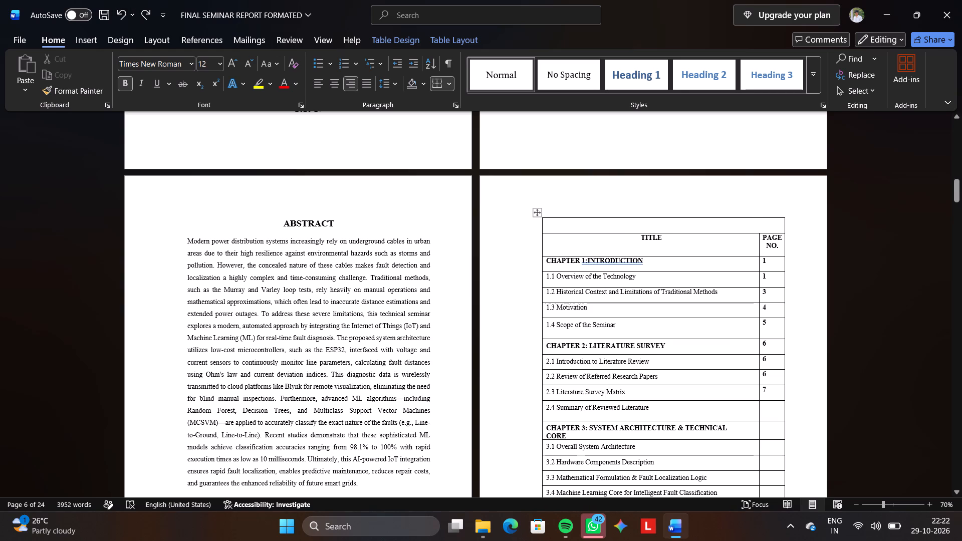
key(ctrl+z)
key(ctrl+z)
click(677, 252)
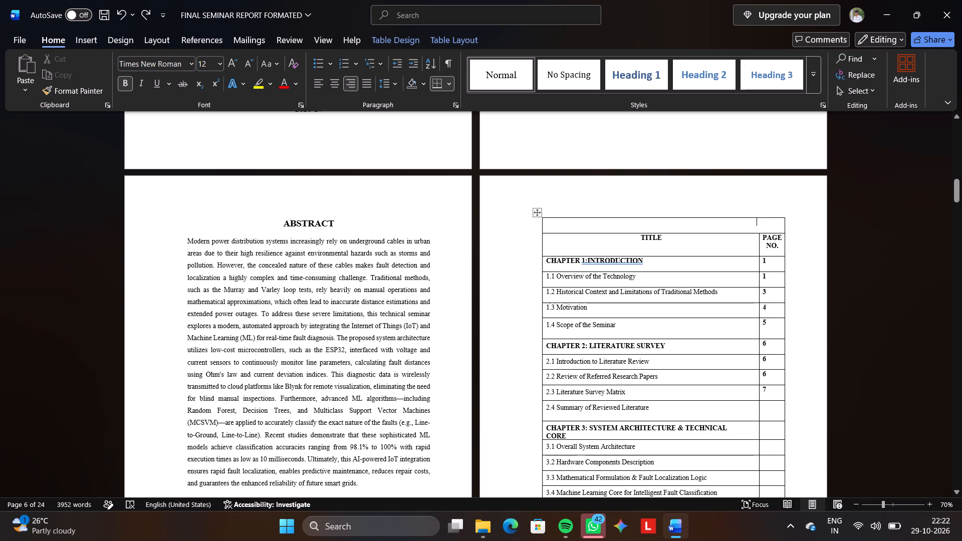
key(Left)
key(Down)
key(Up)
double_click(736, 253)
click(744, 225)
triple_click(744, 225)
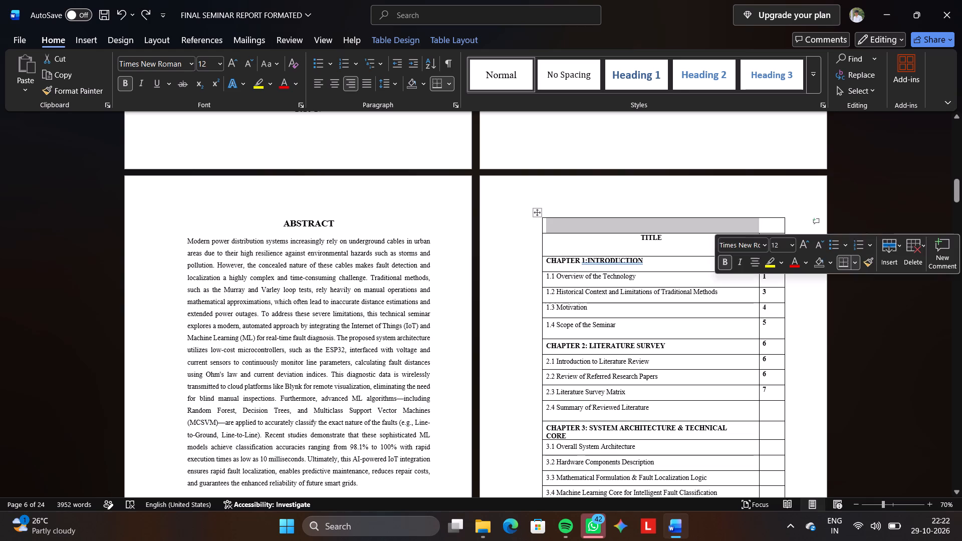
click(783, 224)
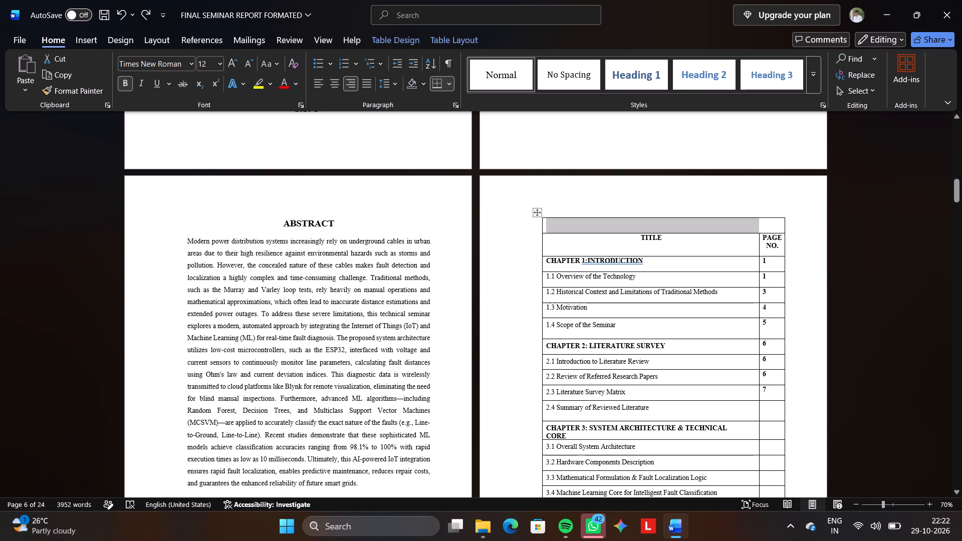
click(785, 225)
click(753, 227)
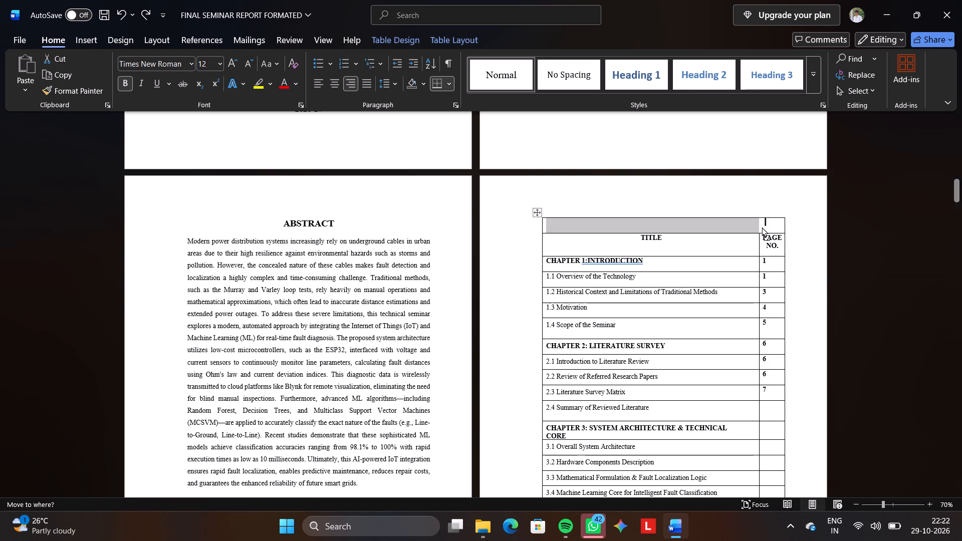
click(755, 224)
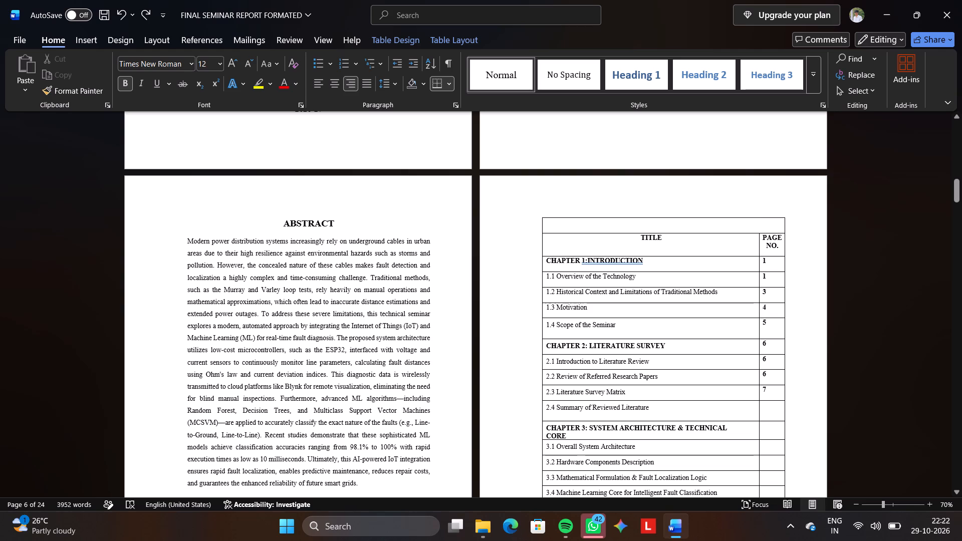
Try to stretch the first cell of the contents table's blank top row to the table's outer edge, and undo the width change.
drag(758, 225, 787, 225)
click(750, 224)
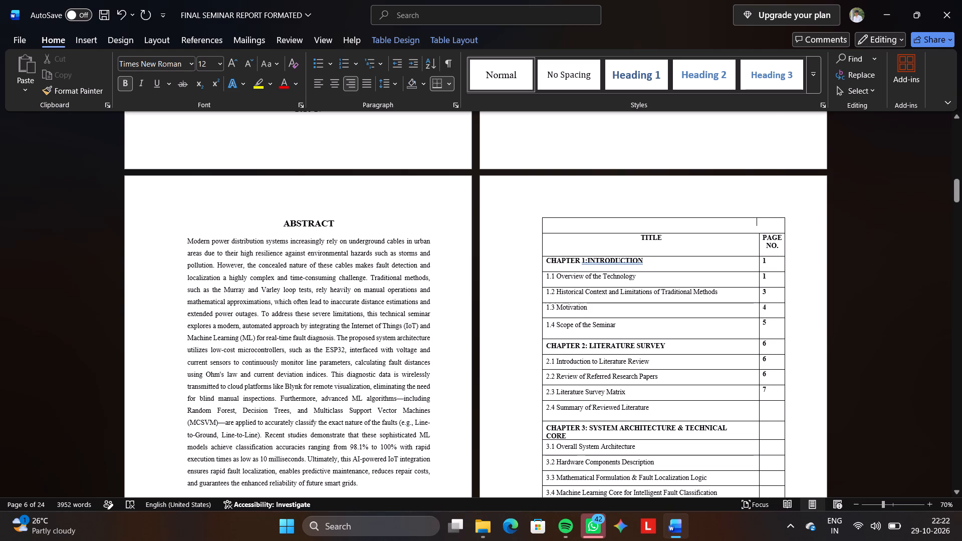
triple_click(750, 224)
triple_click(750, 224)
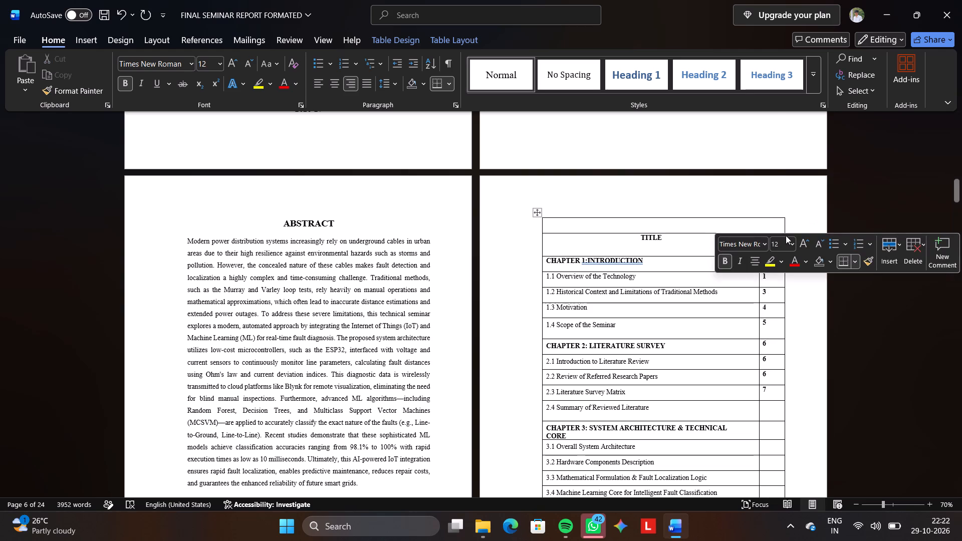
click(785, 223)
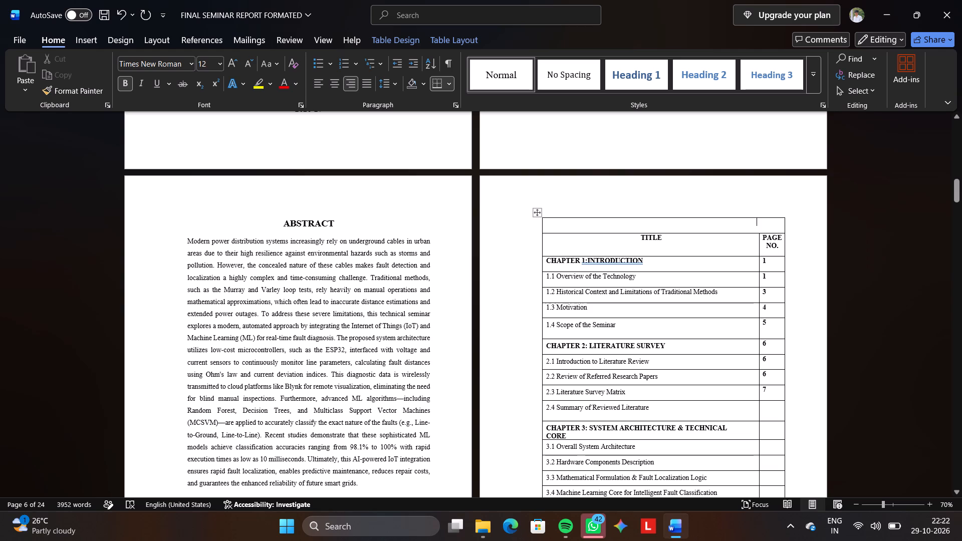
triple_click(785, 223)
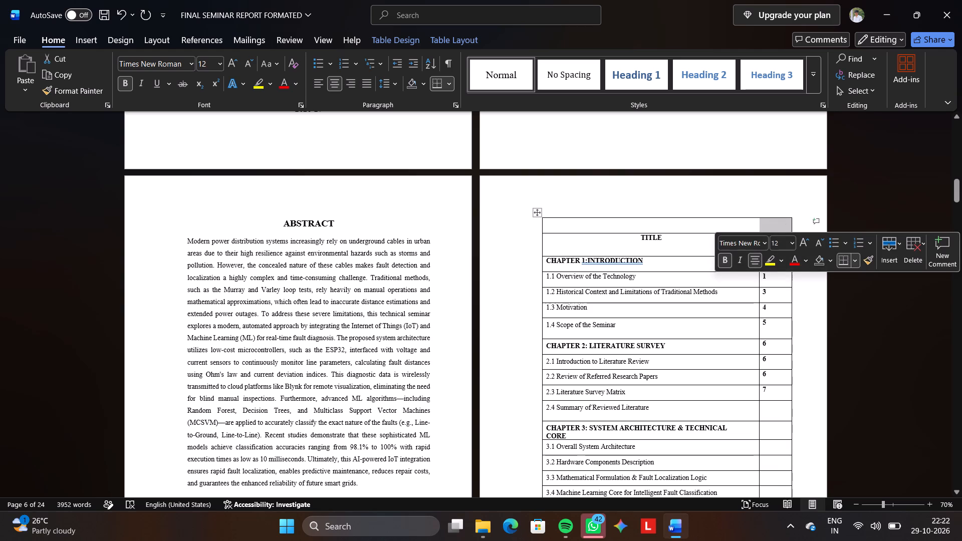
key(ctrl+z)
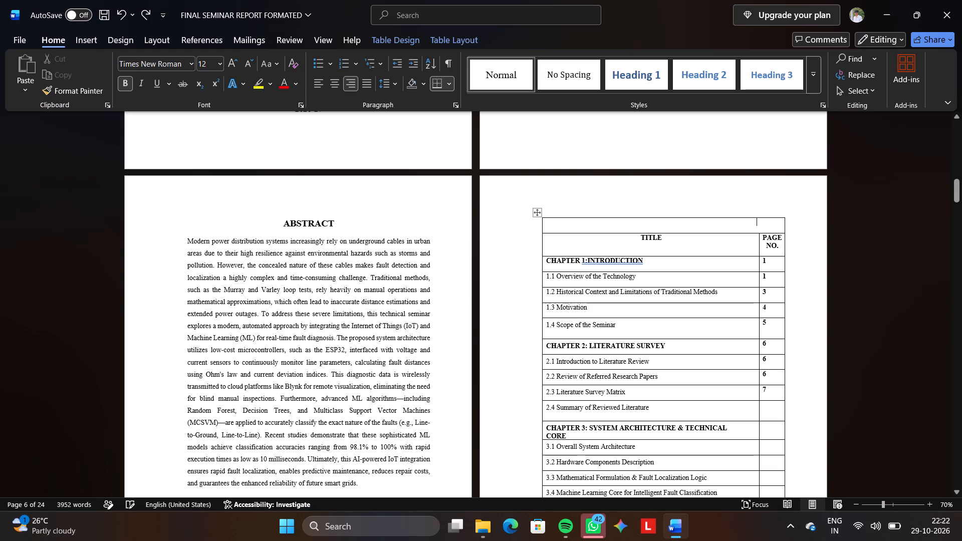
Delete both cells of the blank top row of the contents table, shifting the remaining cell left after the first deletion.
triple_click(730, 228)
key(Delete)
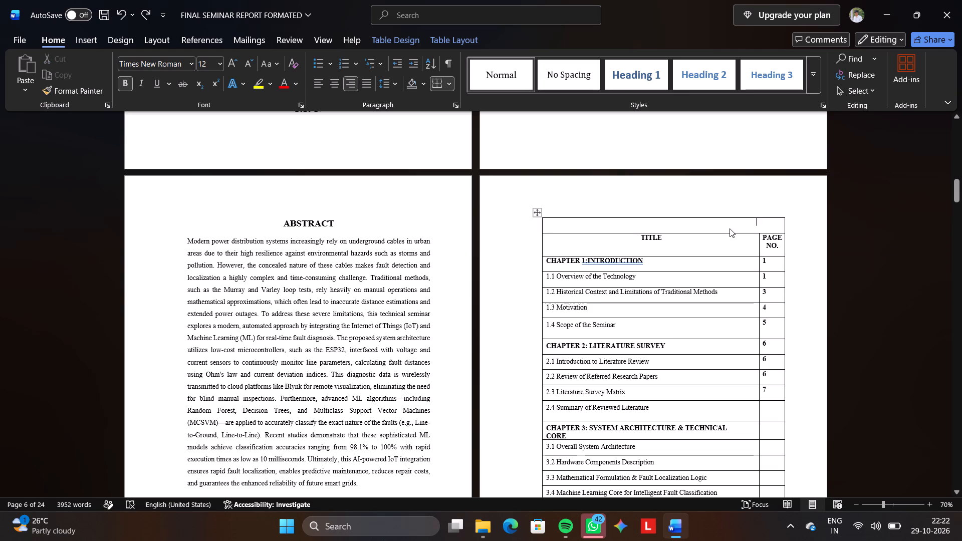
triple_click(730, 228)
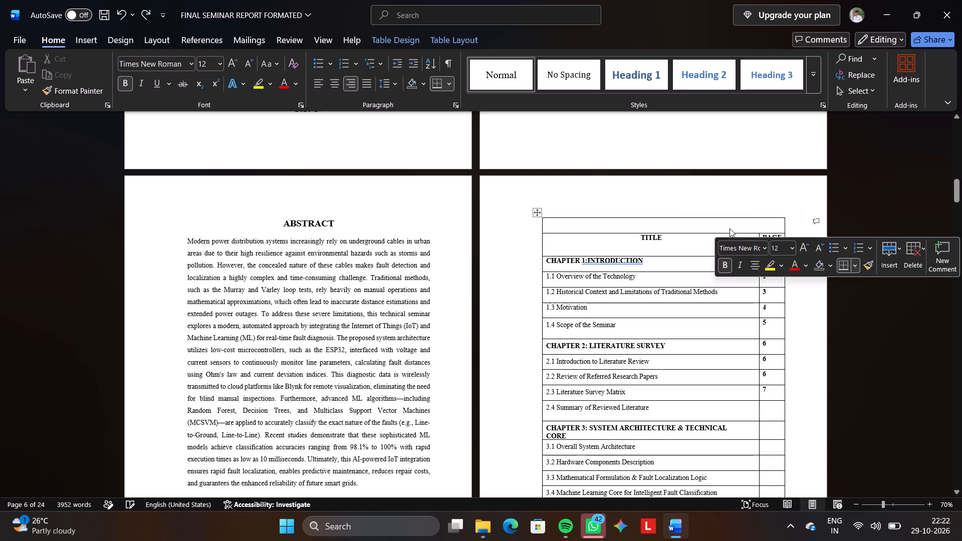
key(BackSpace)
click(448, 288)
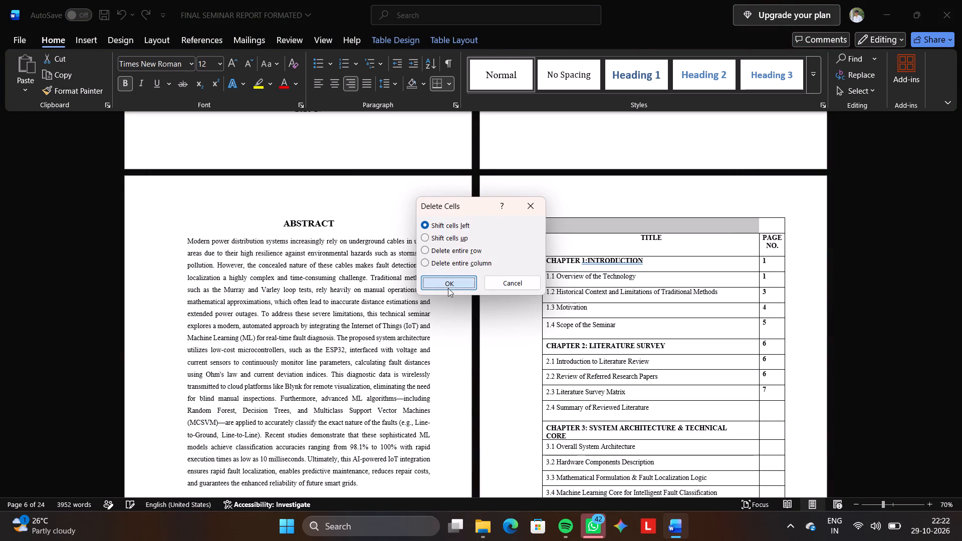
double_click(567, 230)
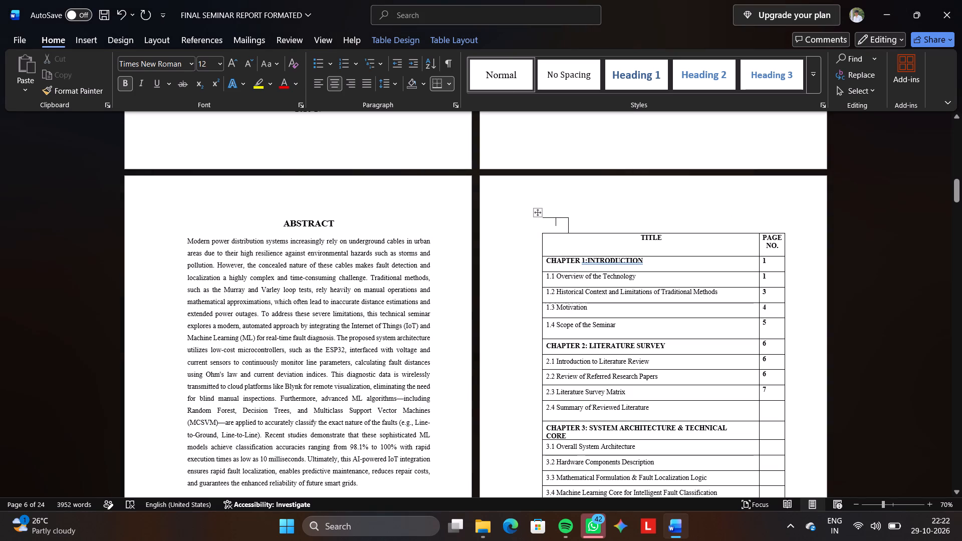
click(564, 228)
triple_click(564, 228)
key(BackSpace)
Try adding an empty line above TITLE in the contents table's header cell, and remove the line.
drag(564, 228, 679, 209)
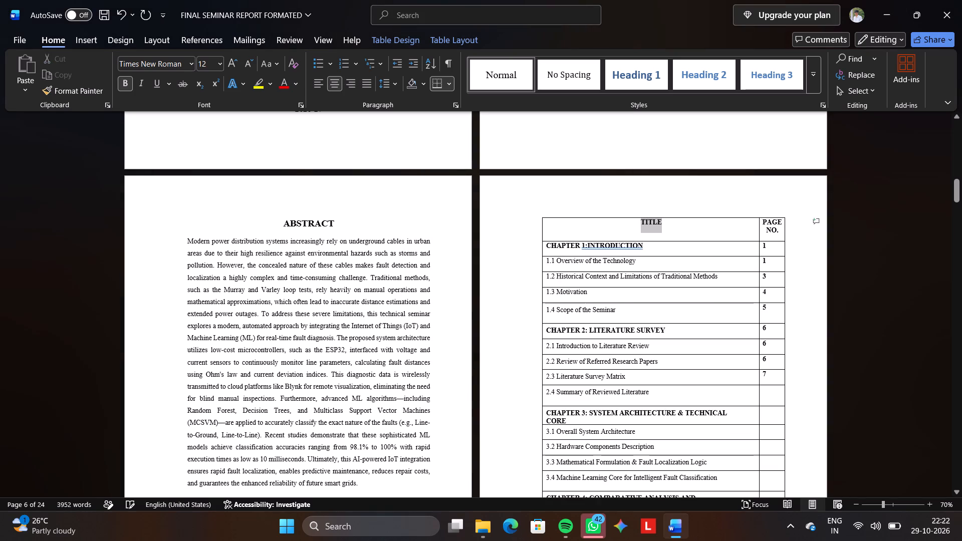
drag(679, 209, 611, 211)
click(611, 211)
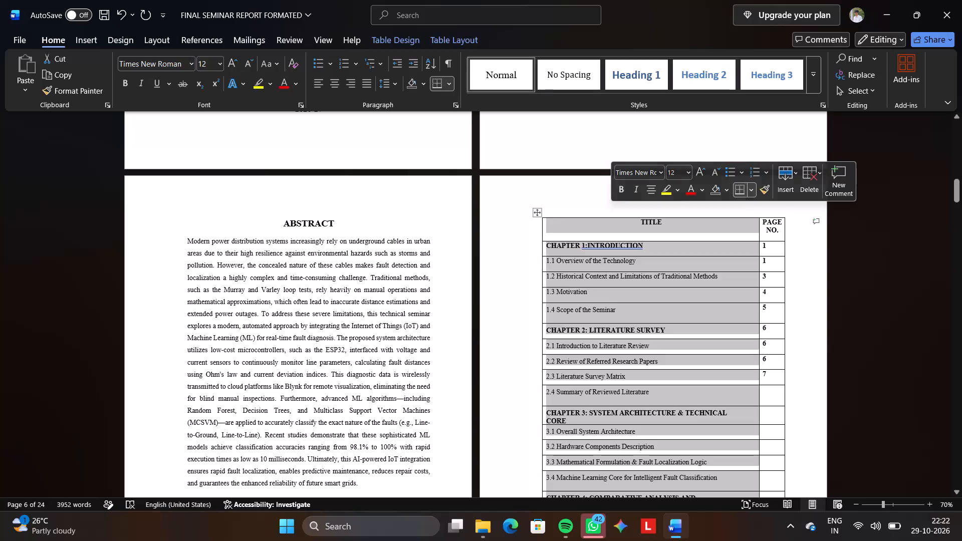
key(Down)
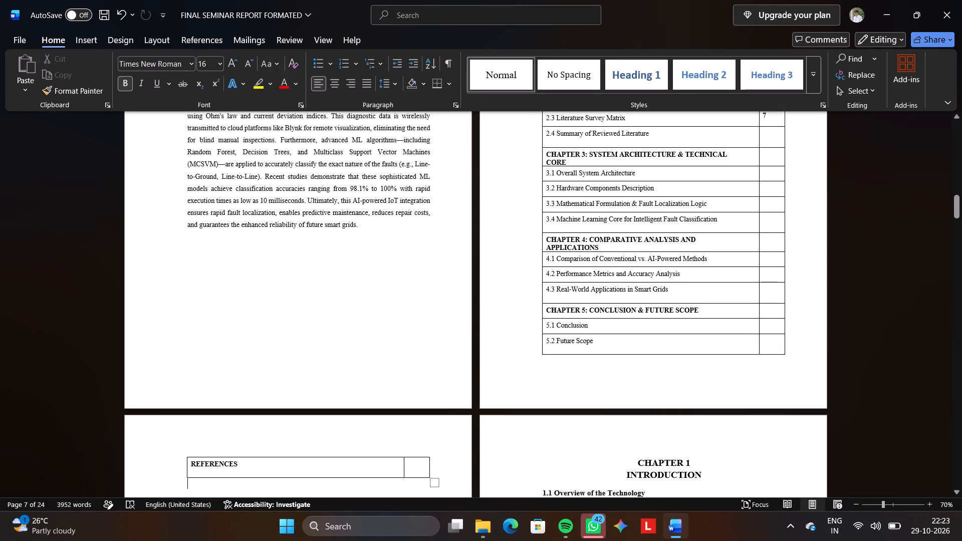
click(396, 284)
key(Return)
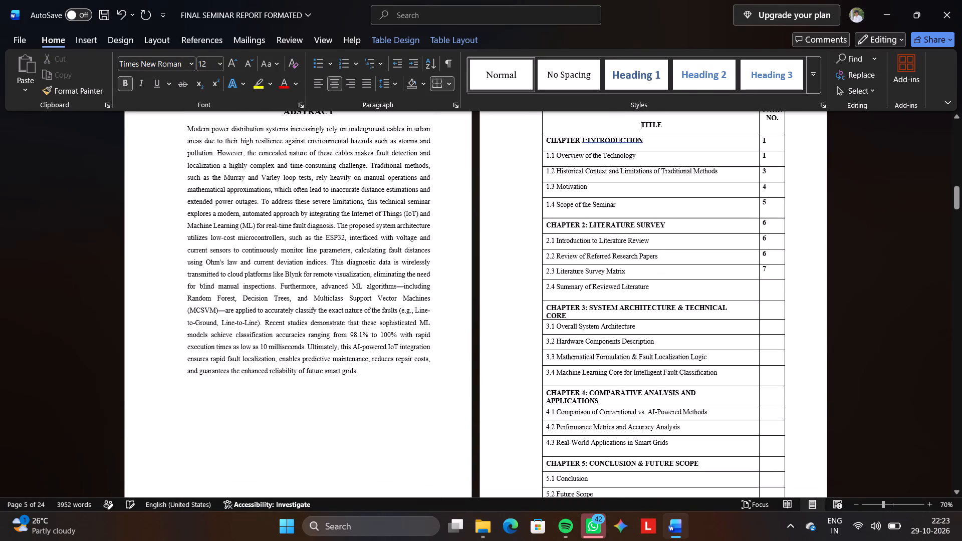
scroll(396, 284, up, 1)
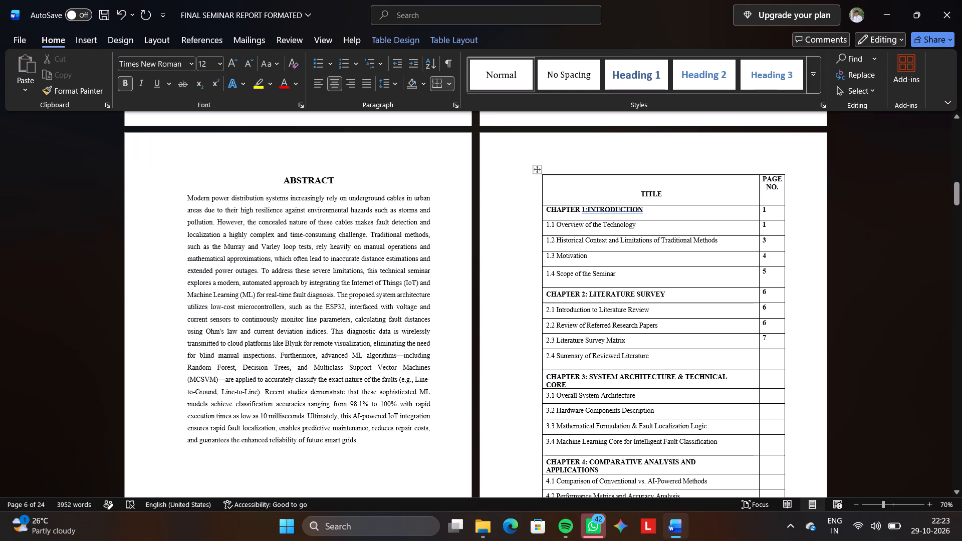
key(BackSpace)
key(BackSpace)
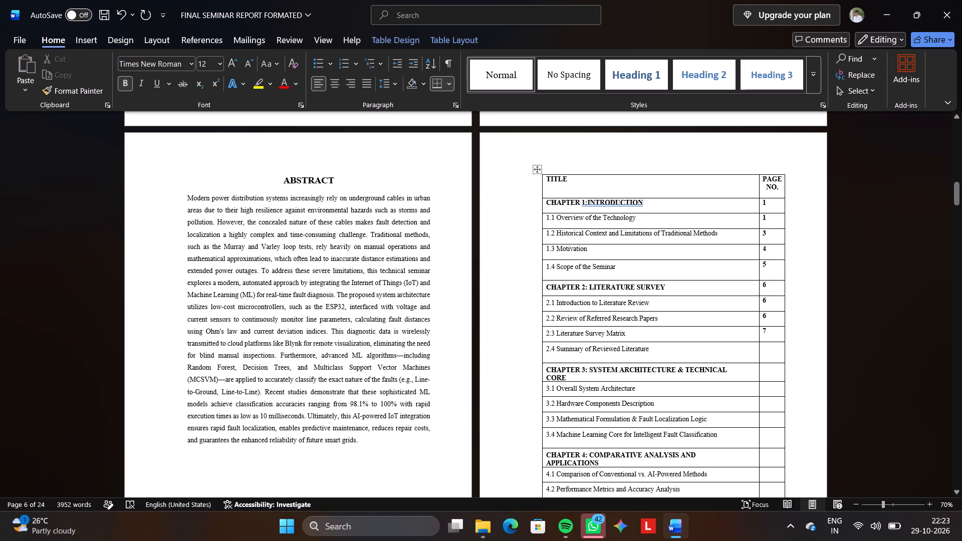
Center the TITLE heading in the contents table's header cell.
triple_click(567, 180)
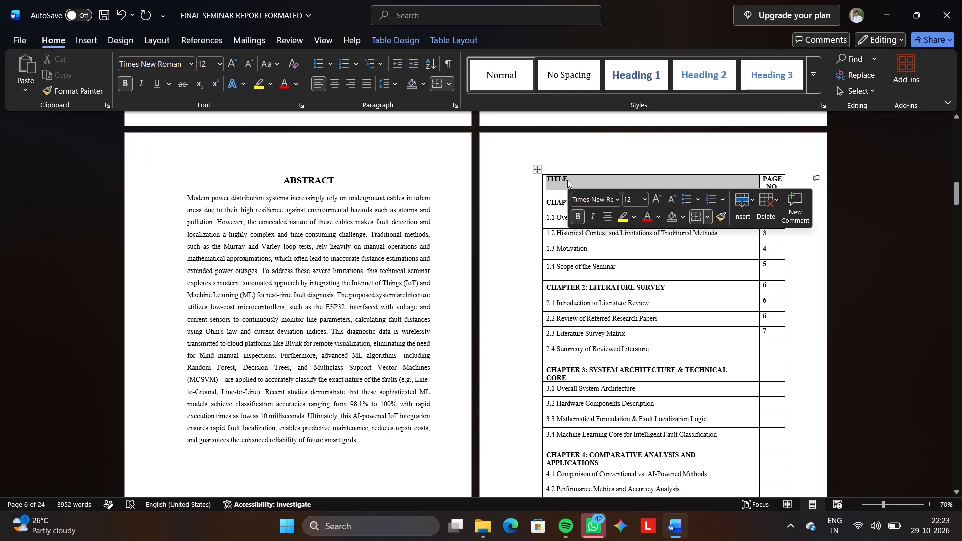
click(610, 218)
click(508, 329)
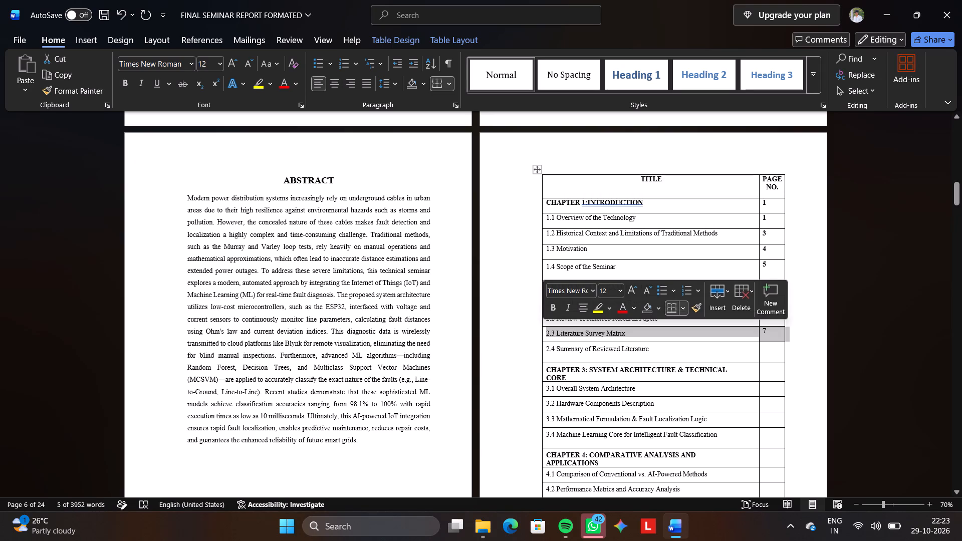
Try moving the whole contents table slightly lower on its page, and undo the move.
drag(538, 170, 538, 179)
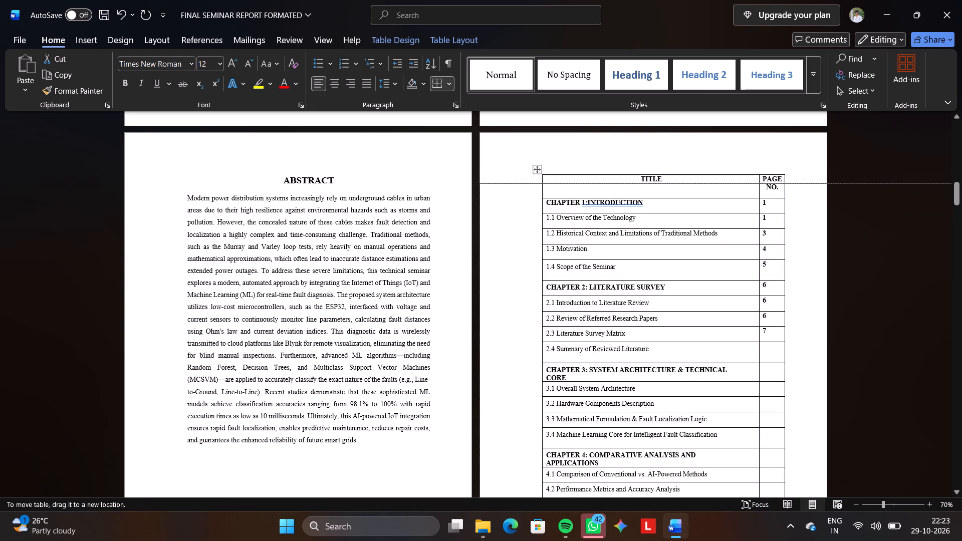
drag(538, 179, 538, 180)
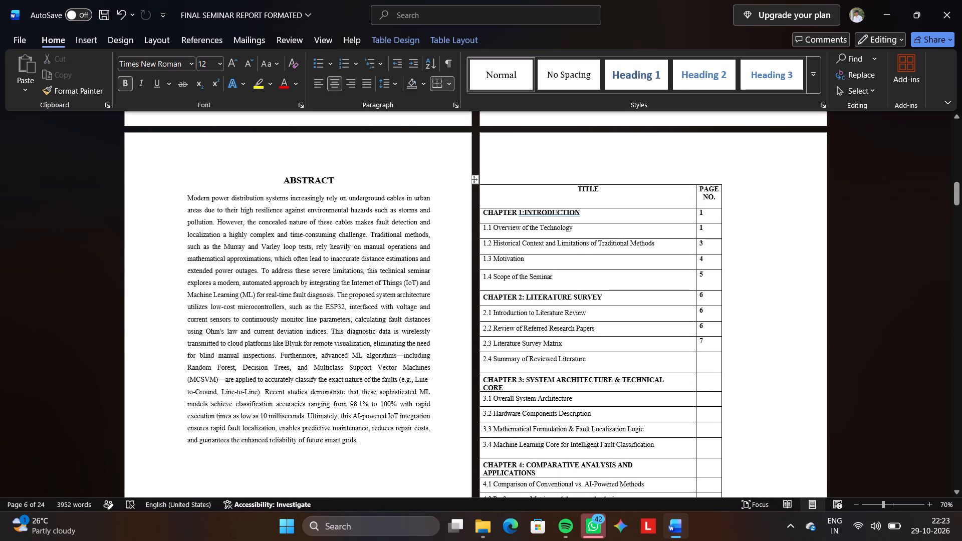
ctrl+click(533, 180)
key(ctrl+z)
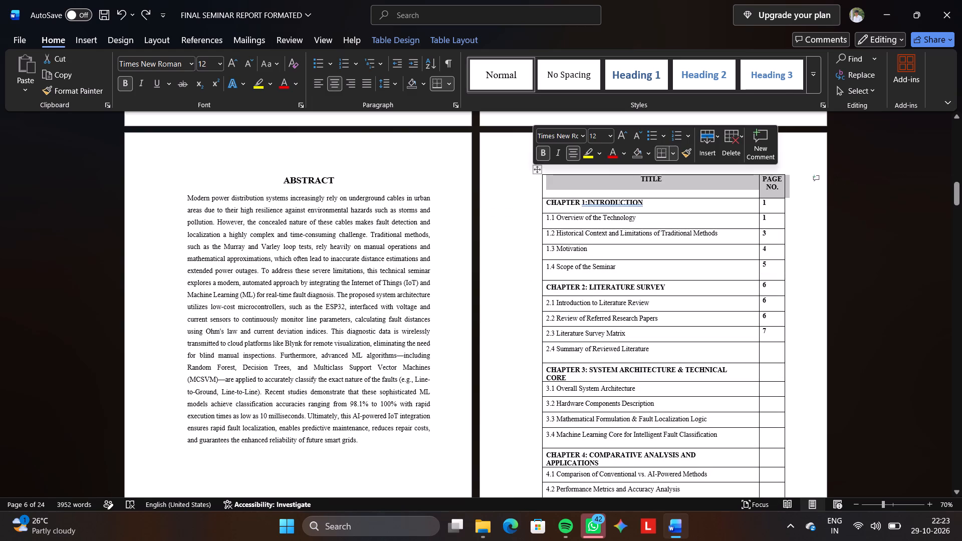
Move the whole contents table down by about one header row's height, keeping its horizontal alignment.
drag(535, 171, 535, 198)
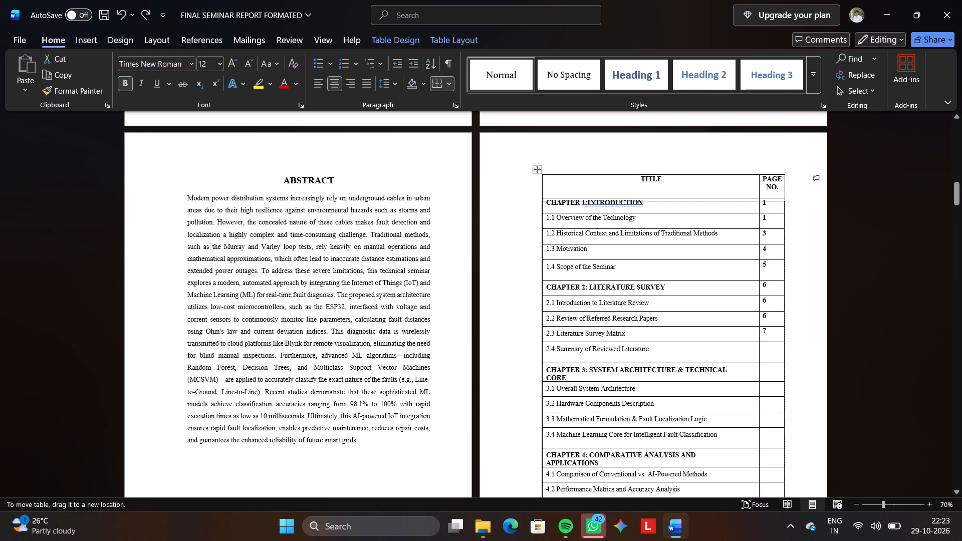
drag(535, 198, 535, 195)
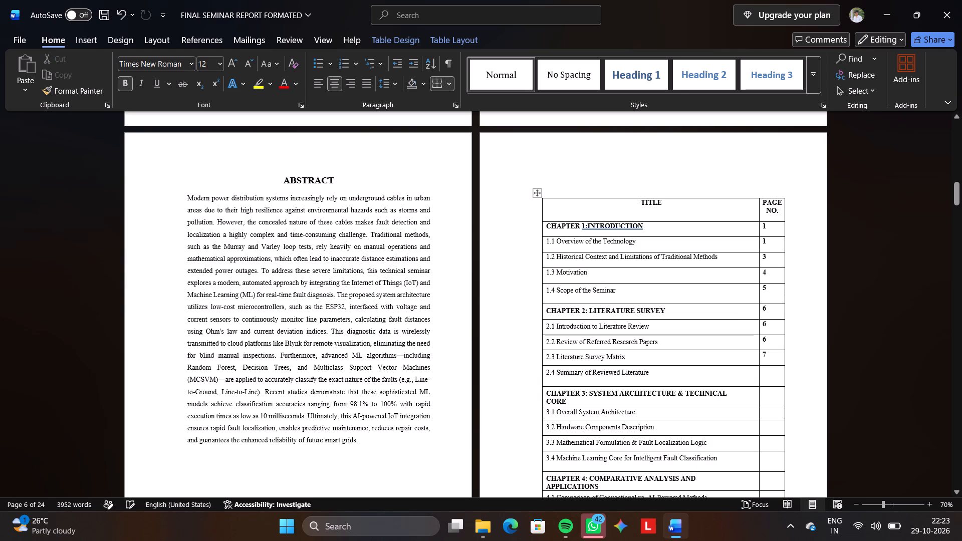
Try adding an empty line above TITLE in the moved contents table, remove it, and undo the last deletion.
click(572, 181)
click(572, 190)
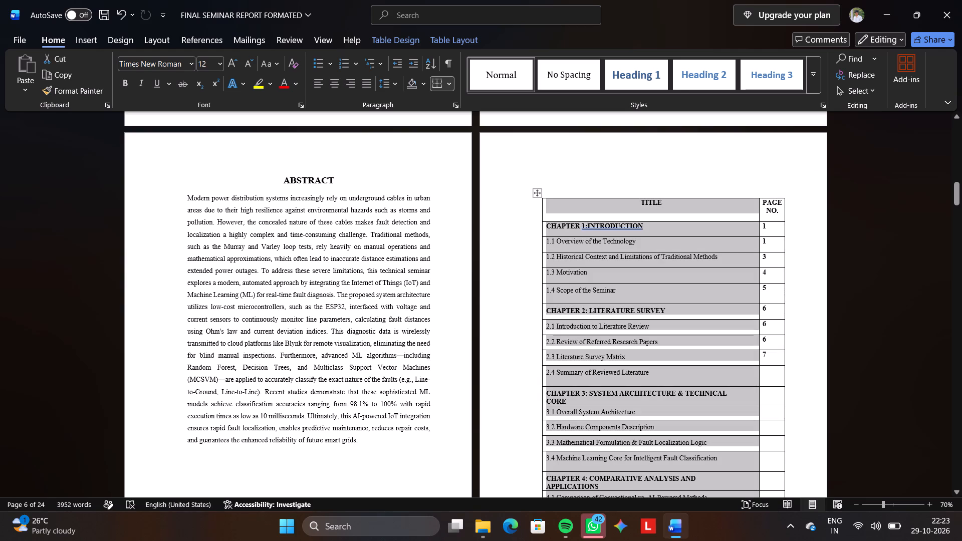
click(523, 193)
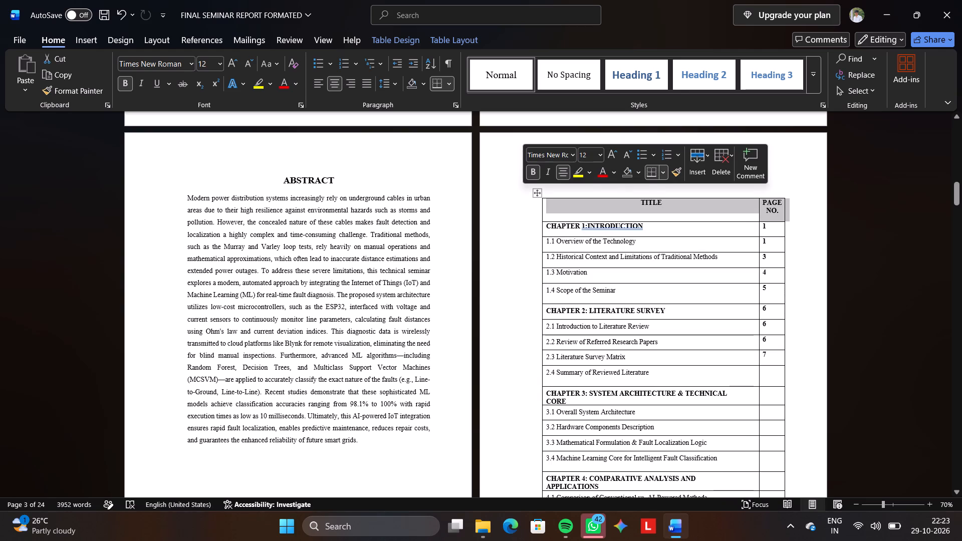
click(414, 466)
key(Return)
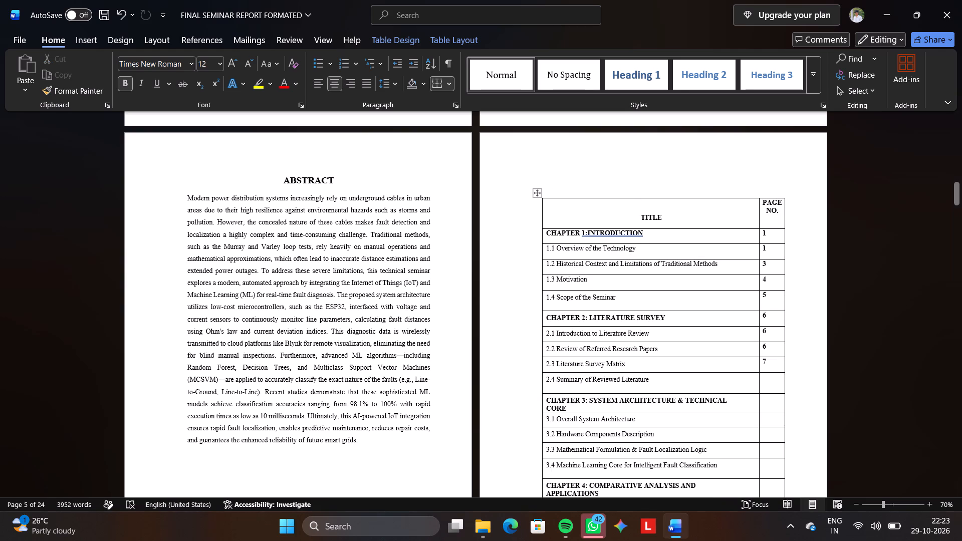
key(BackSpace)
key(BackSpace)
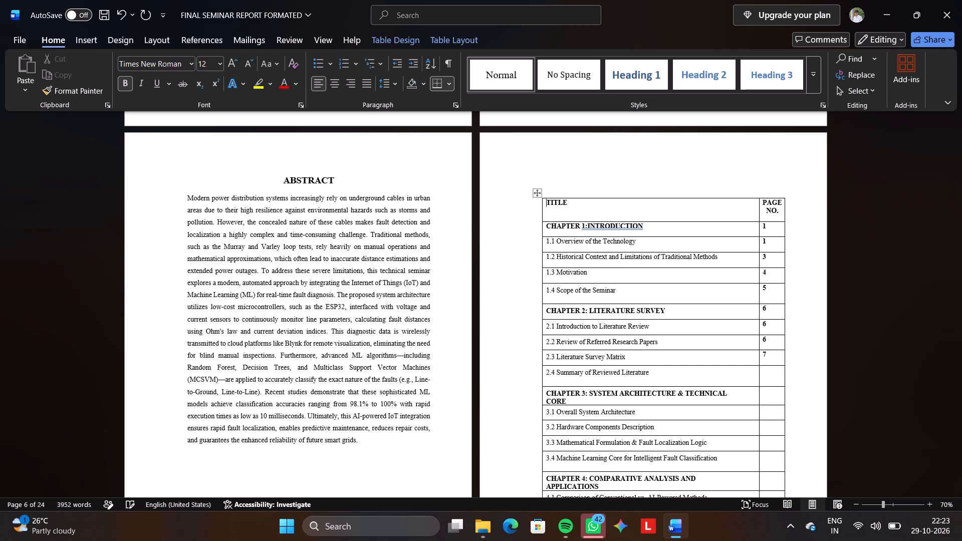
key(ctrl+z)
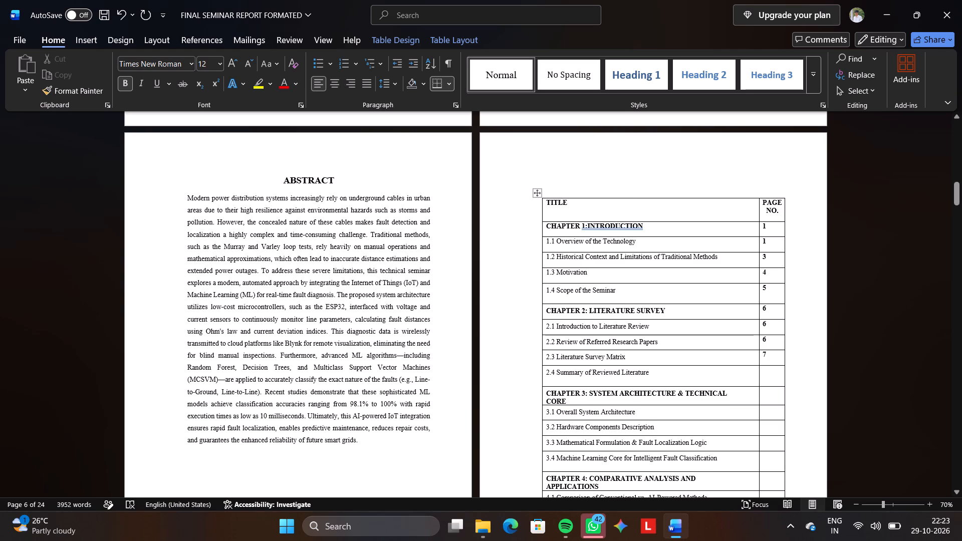
Undo the last three edits, including the contents table's downward move and the change to its TITLE heading's alignment.
key(ctrl+z)
key(ctrl+z)
key(ctrl+z)
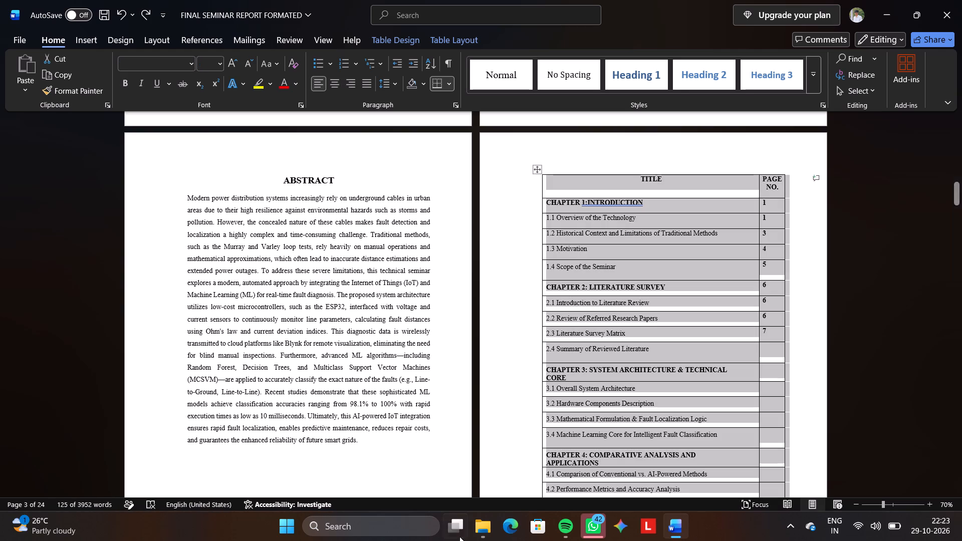
Review the layout of the contents table, the references row, the list of figures and table, and the surrounding pages.
click(500, 399)
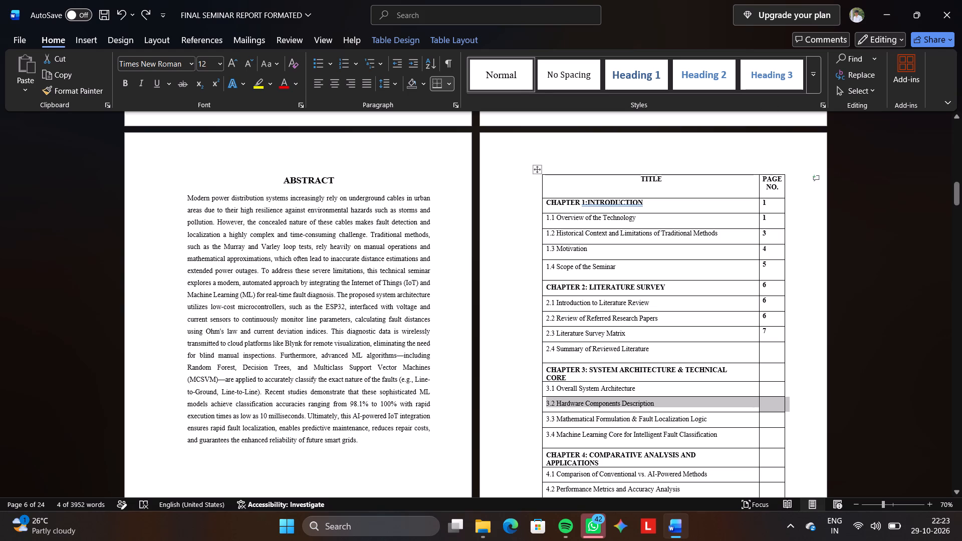
scroll(707, 161, down, 2)
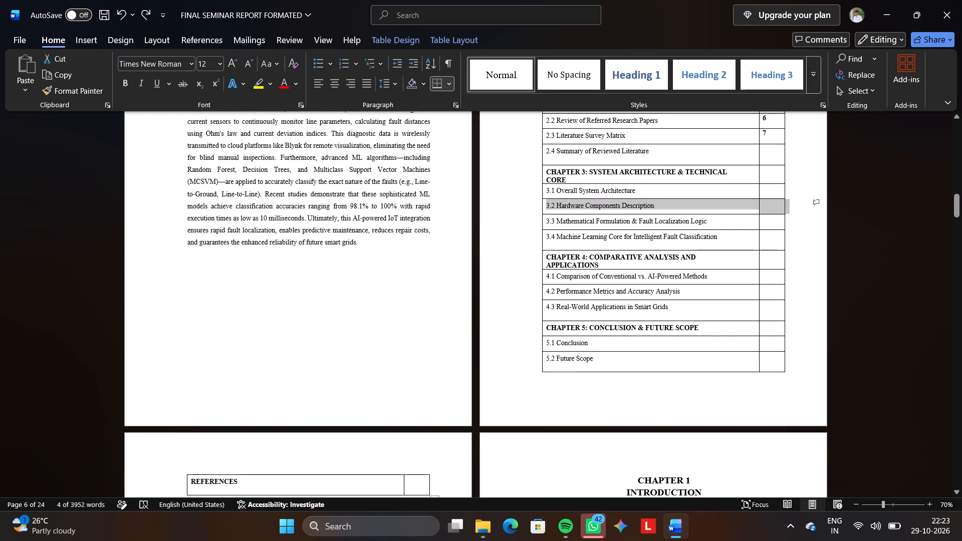
click(608, 403)
scroll(608, 403, down, 4)
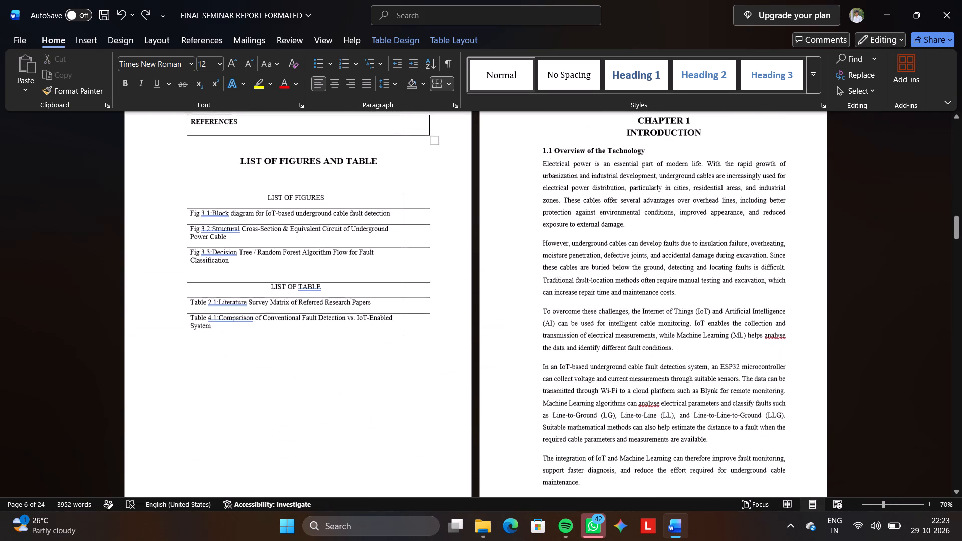
scroll(608, 403, up, 1)
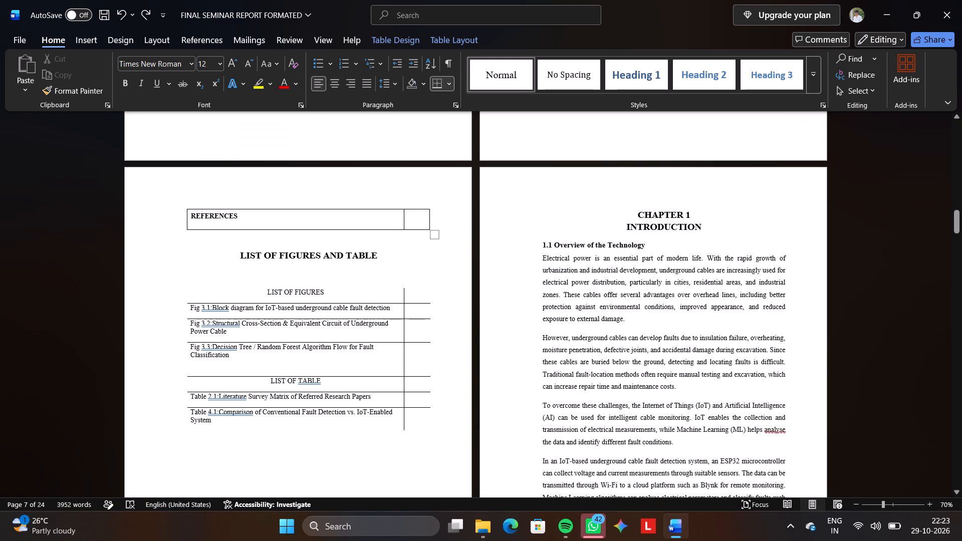
scroll(608, 403, up, 3)
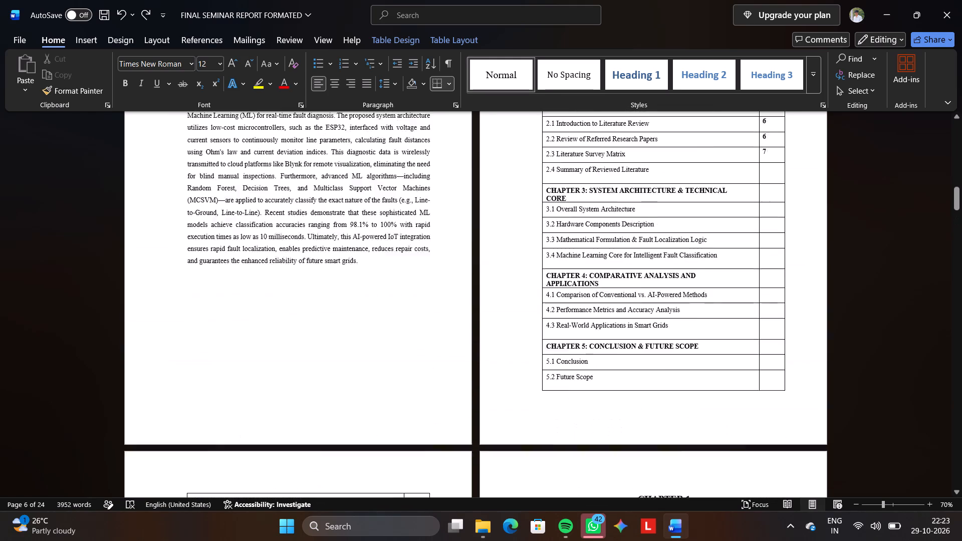
scroll(608, 403, up, 1)
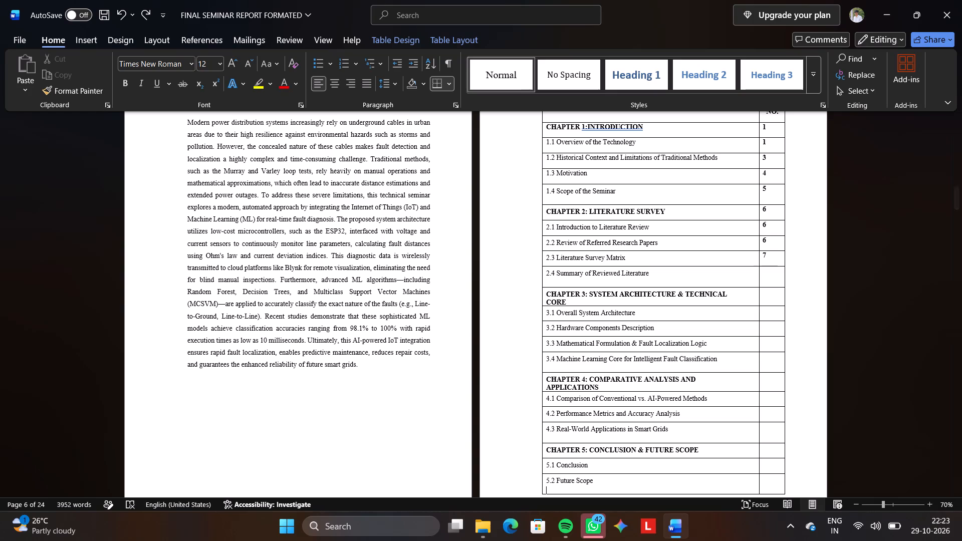
scroll(608, 403, up, 1)
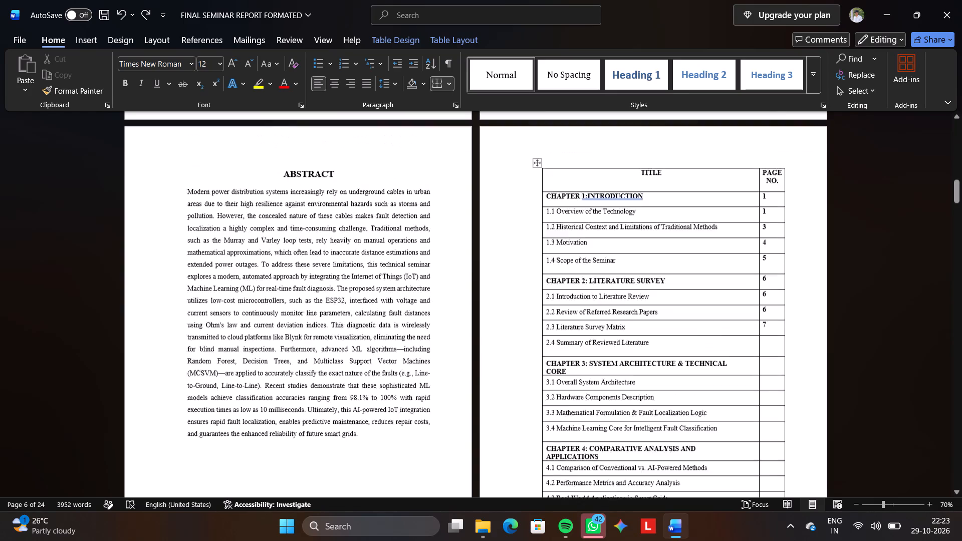
scroll(608, 403, up, 2)
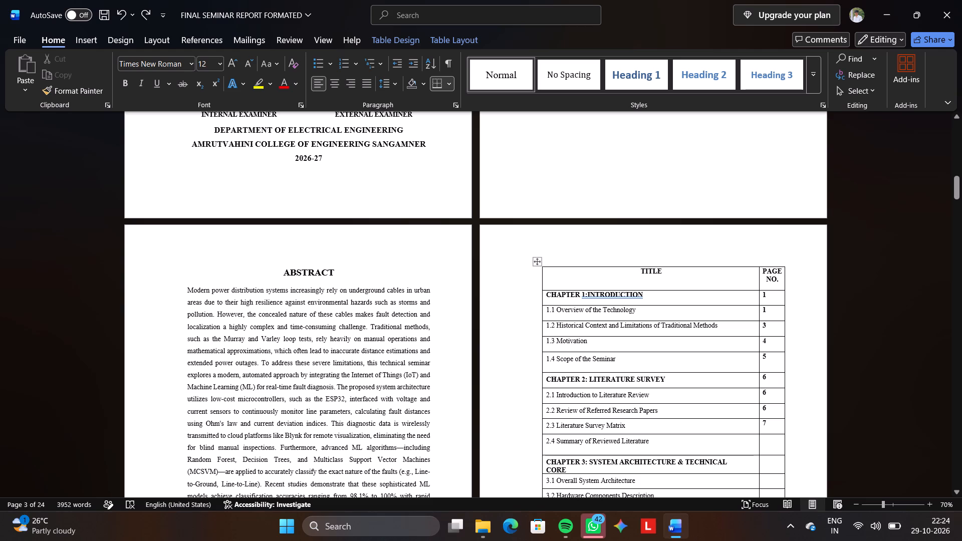
Insert a Next Page section break below the list of figures and table, just before Chapter 1.
scroll(660, 237, down, 7)
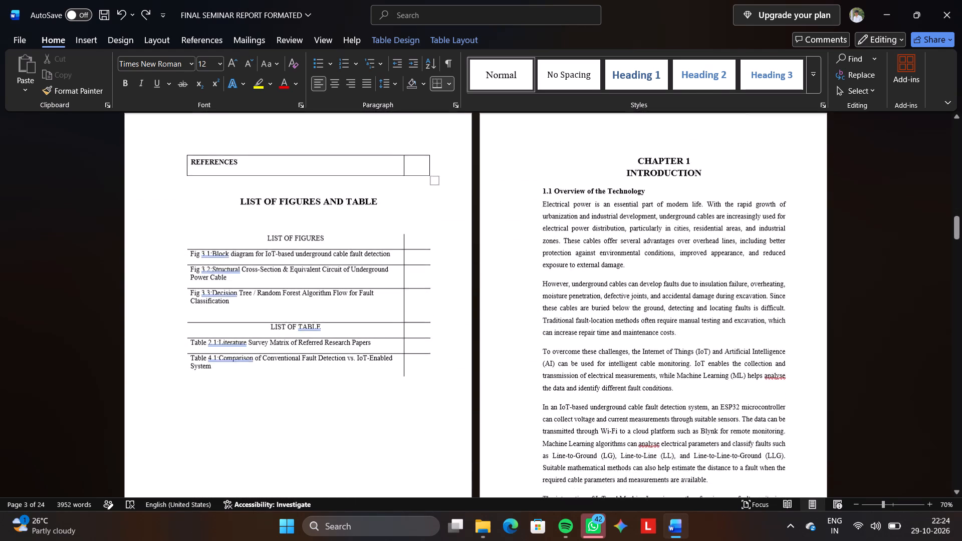
scroll(660, 237, down, 1)
click(429, 382)
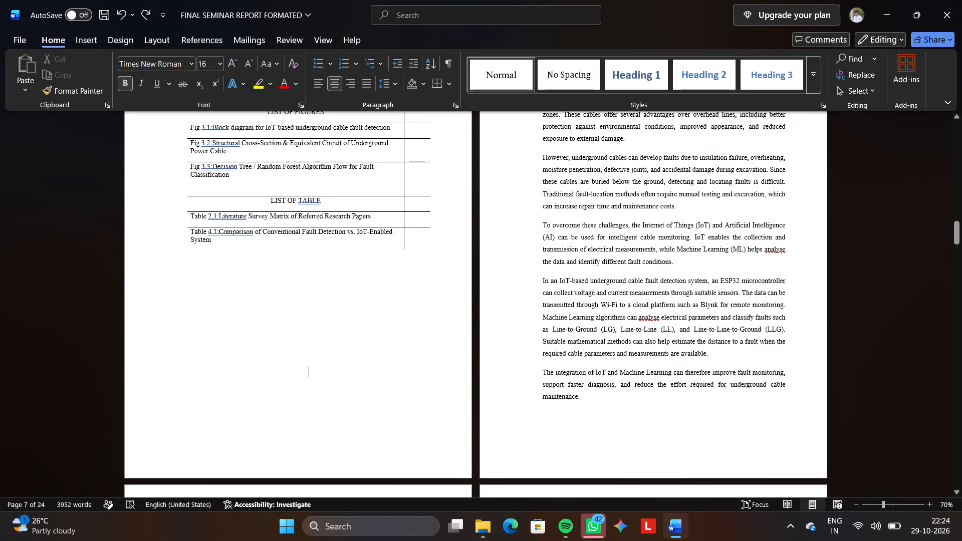
click(446, 464)
click(446, 464)
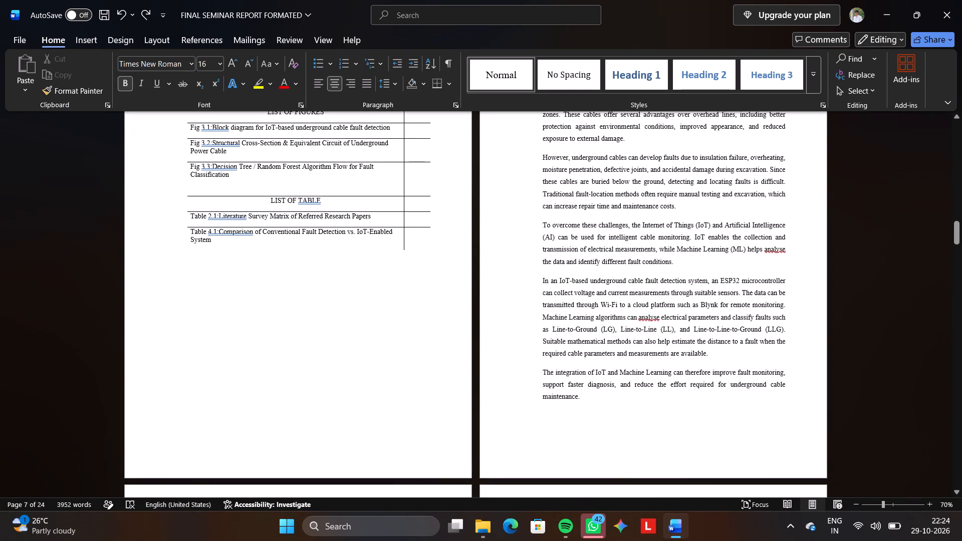
click(415, 433)
click(163, 36)
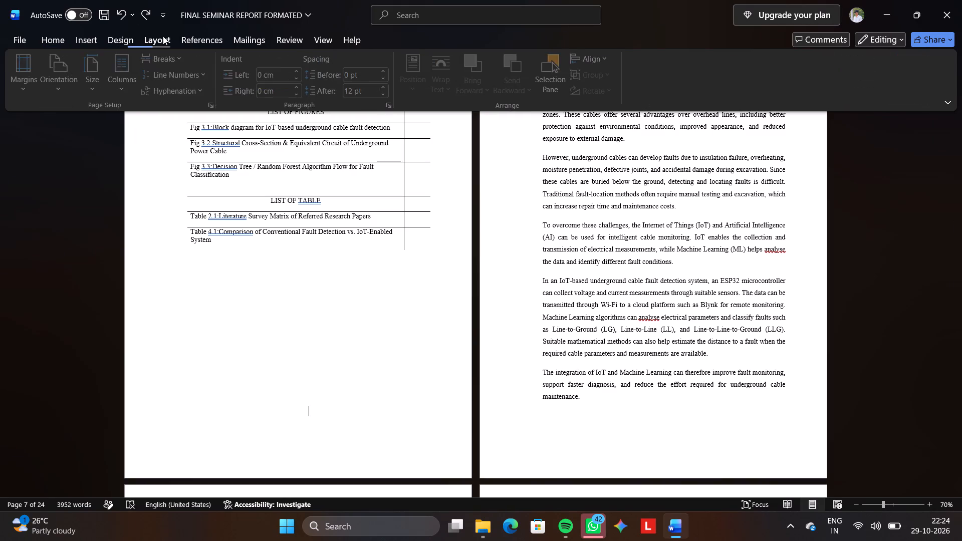
click(174, 58)
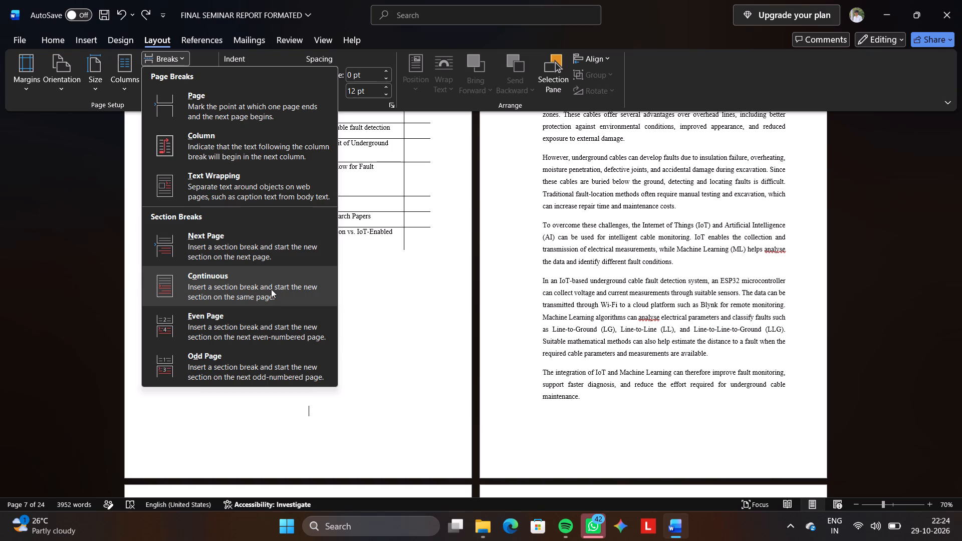
click(264, 258)
scroll(264, 258, down, 2)
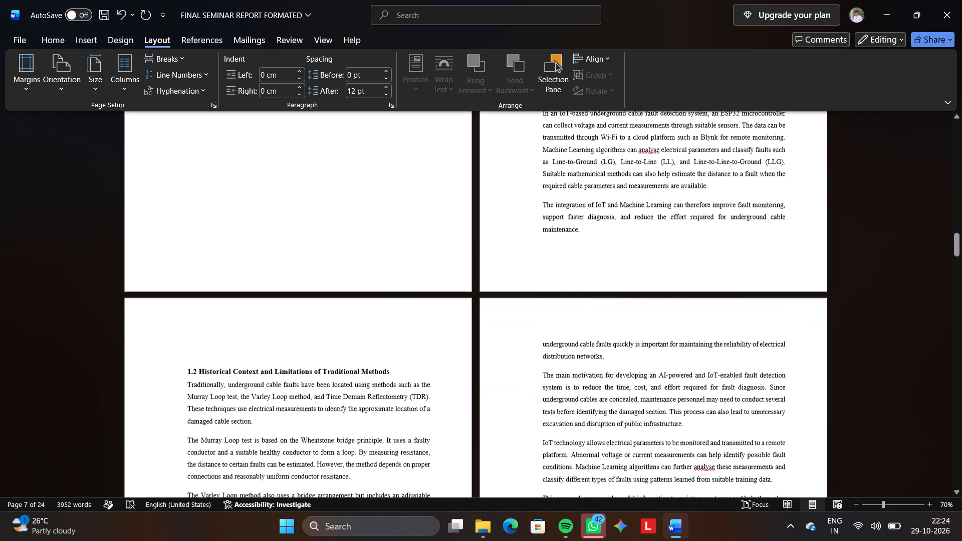
scroll(536, 262, up, 1)
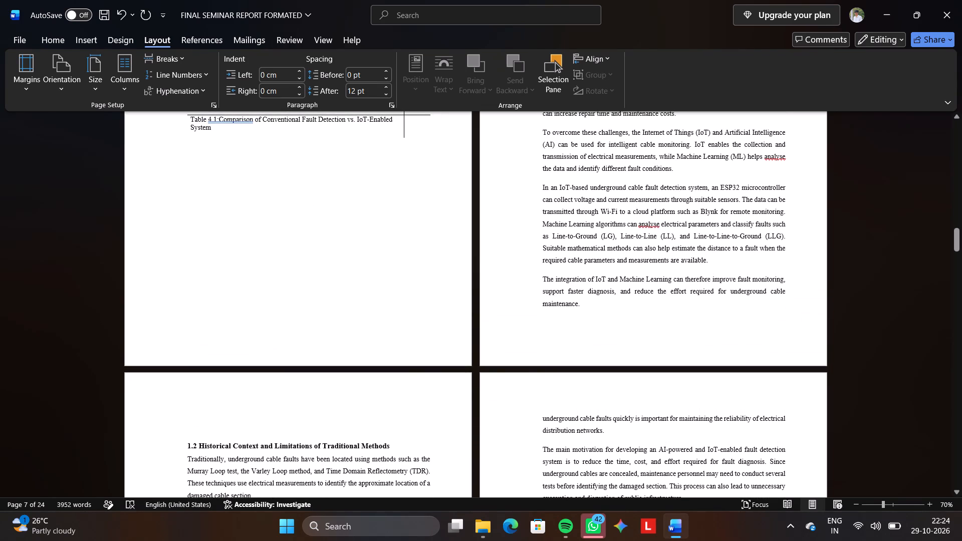
Add the built-in Banded footer with a centered page number to the Section 2 footer on the Chapter 1 page.
double_click(629, 347)
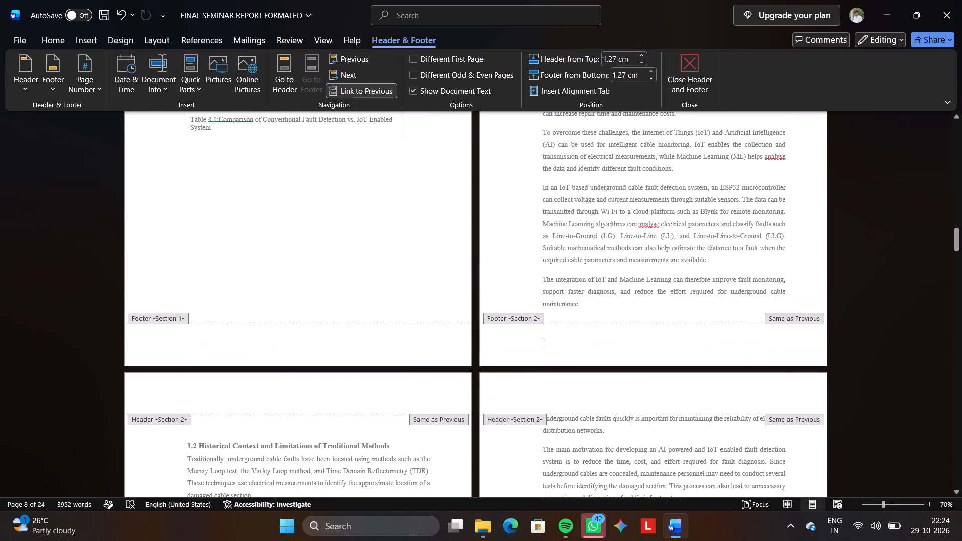
scroll(629, 347, down, 5)
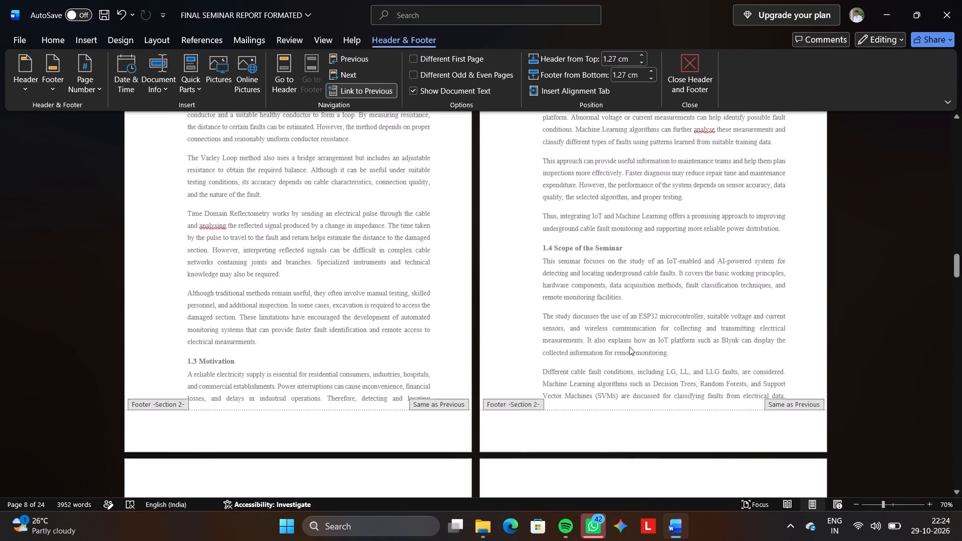
scroll(629, 347, down, 1)
scroll(629, 347, up, 3)
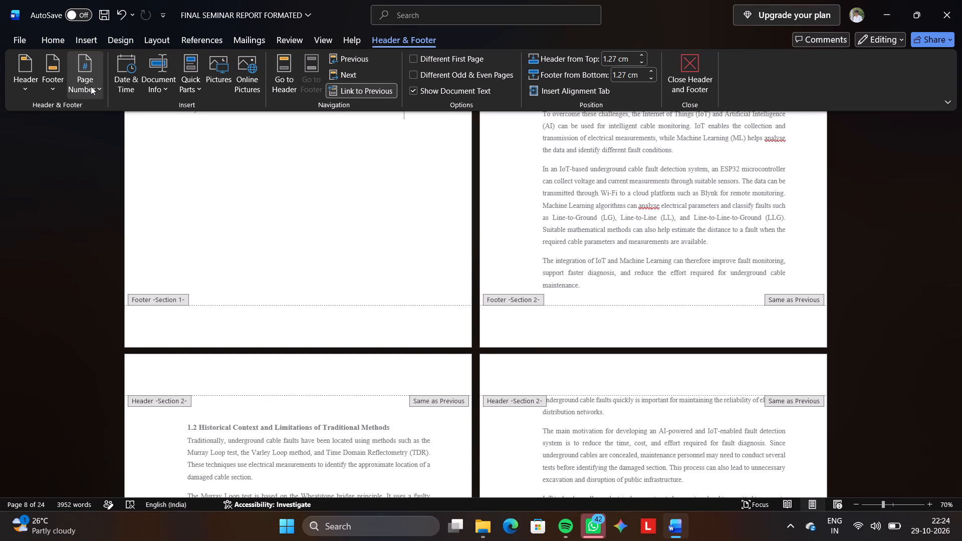
click(59, 88)
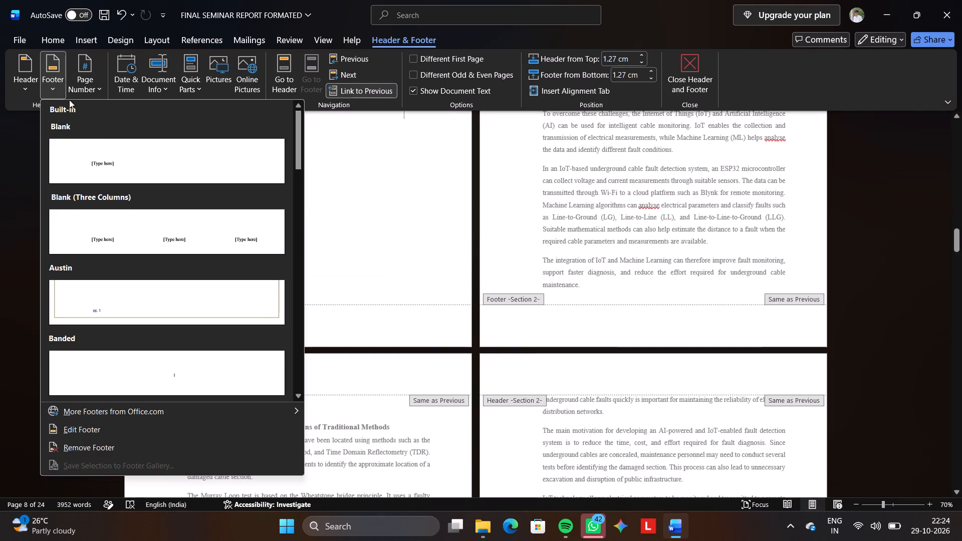
click(208, 381)
scroll(413, 384, down, 1)
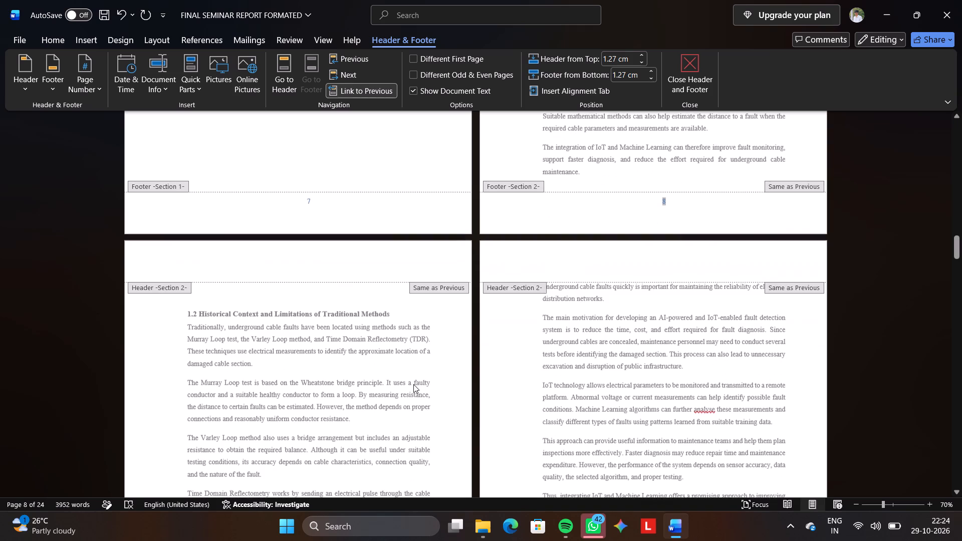
Check the footers on the front pages and unlink the Section 2 footer from the previous section.
scroll(413, 384, up, 8)
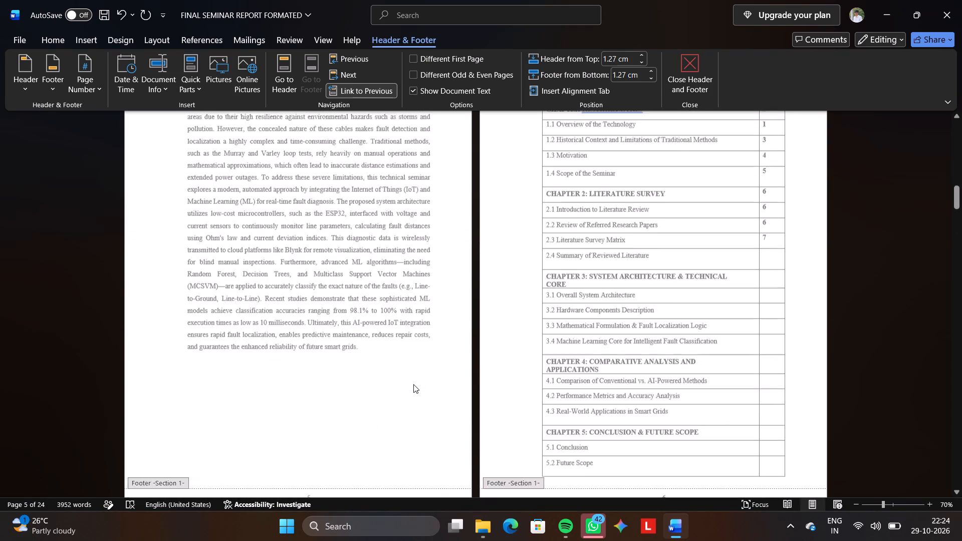
scroll(413, 384, up, 3)
scroll(413, 384, down, 7)
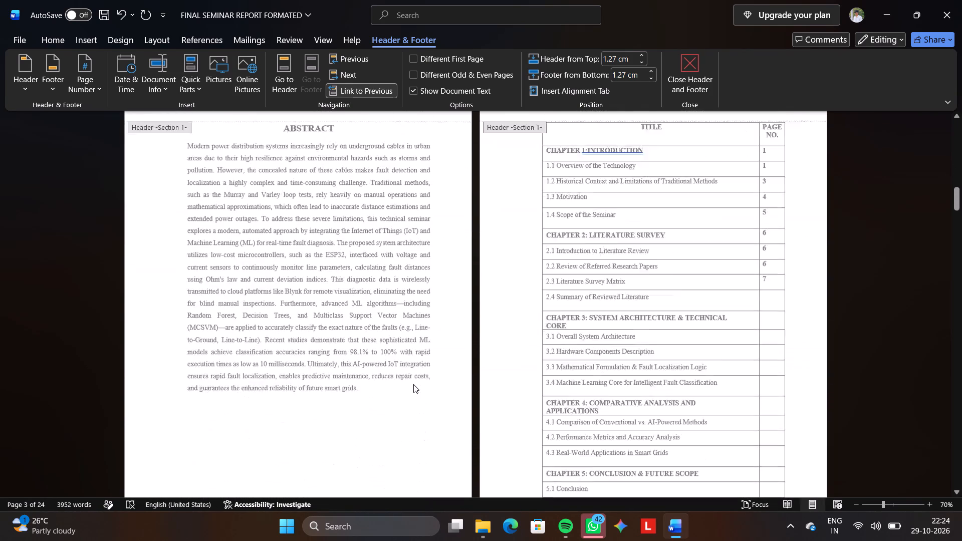
scroll(413, 384, down, 3)
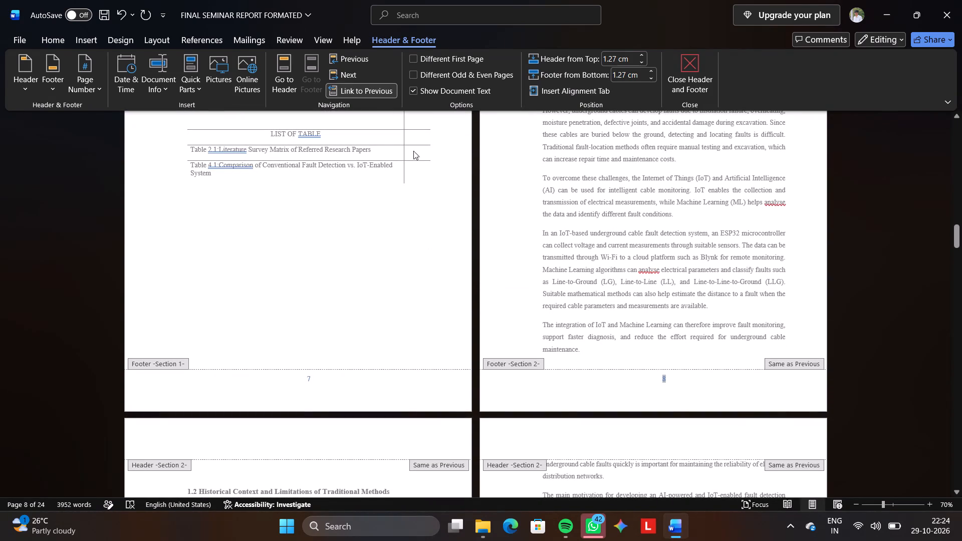
click(340, 90)
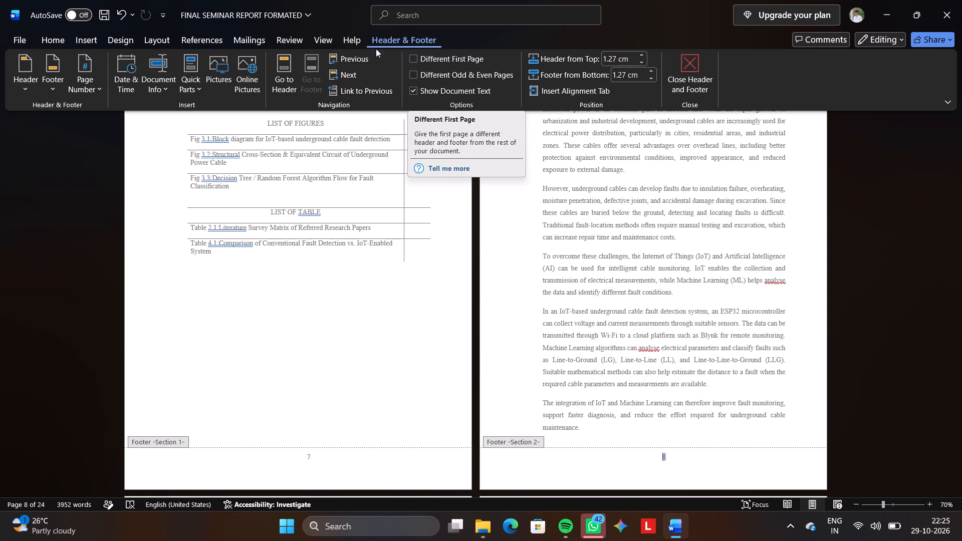
click(341, 69)
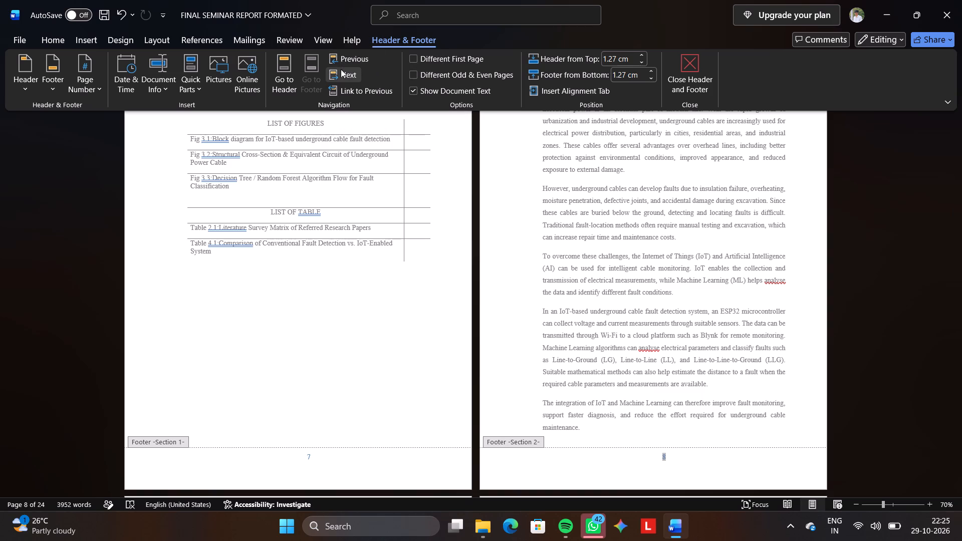
click(341, 69)
Set the Section 2 page numbering to start at 7 in the 1, 2, 3 format, without chapter numbers.
click(99, 84)
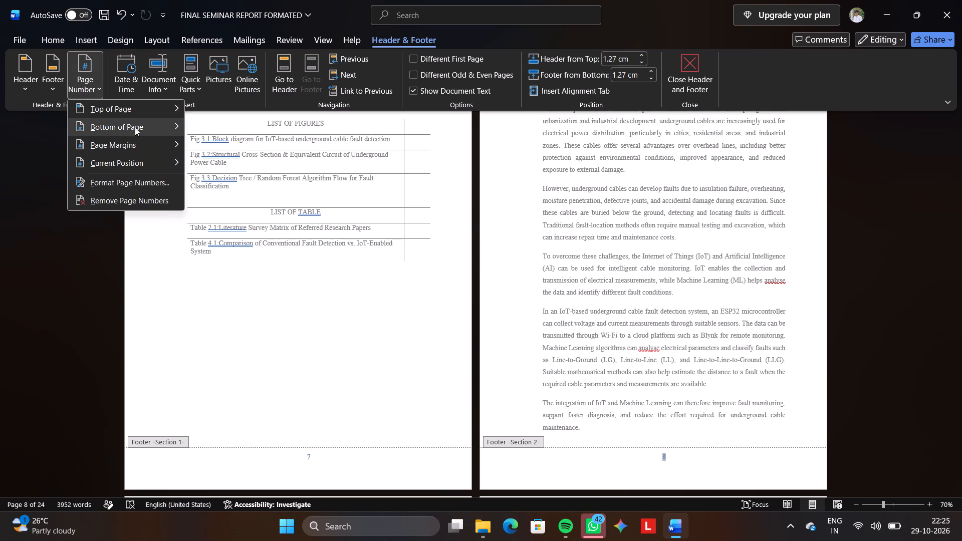
click(147, 184)
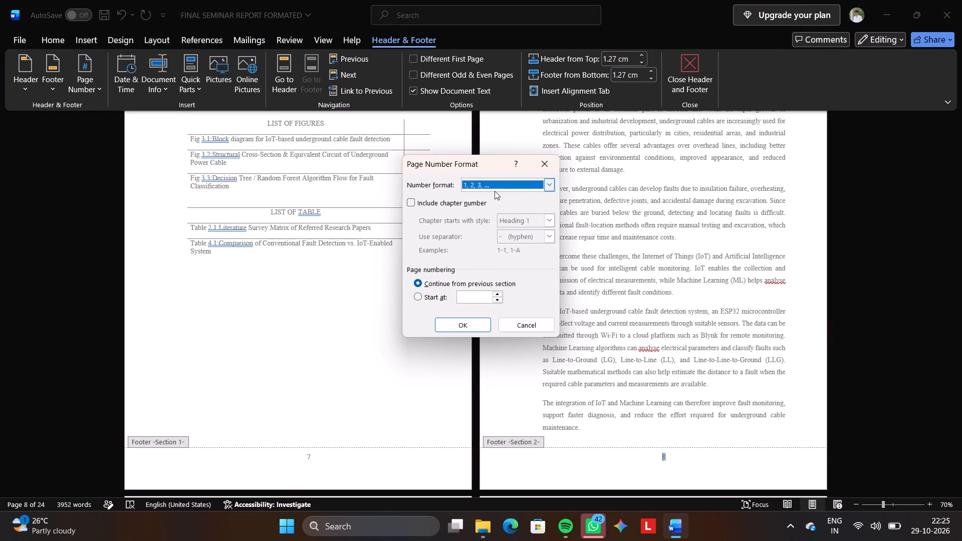
click(547, 222)
click(525, 224)
click(410, 199)
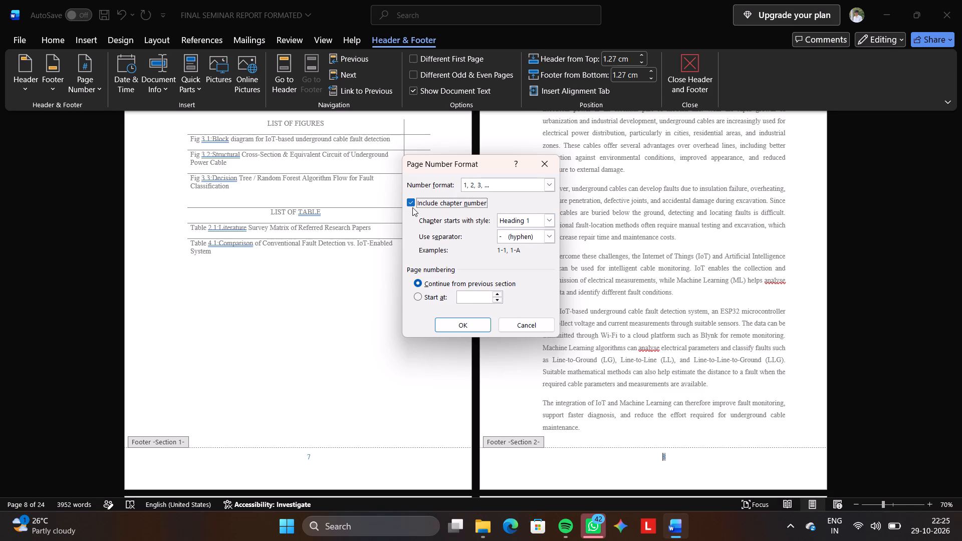
click(412, 203)
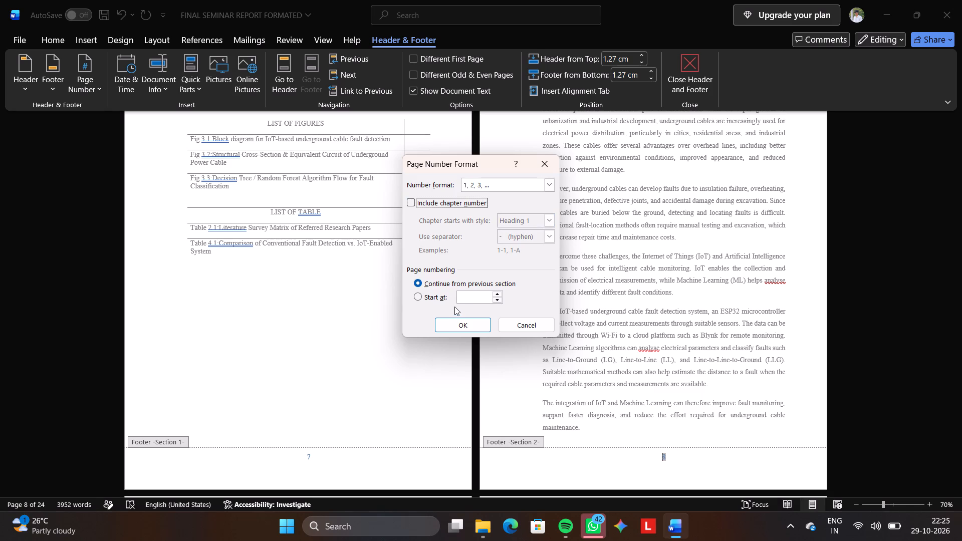
click(417, 297)
key(7)
key(Return)
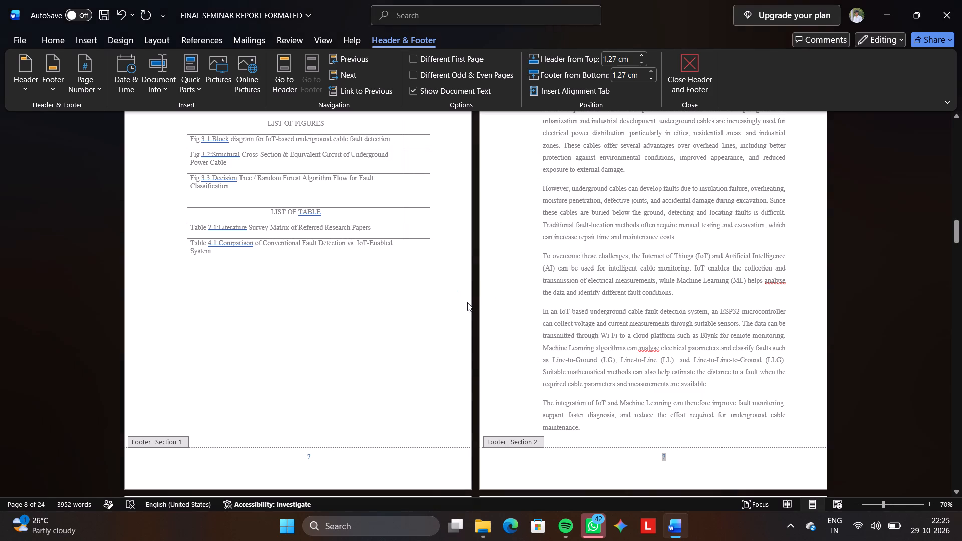
scroll(467, 302, down, 5)
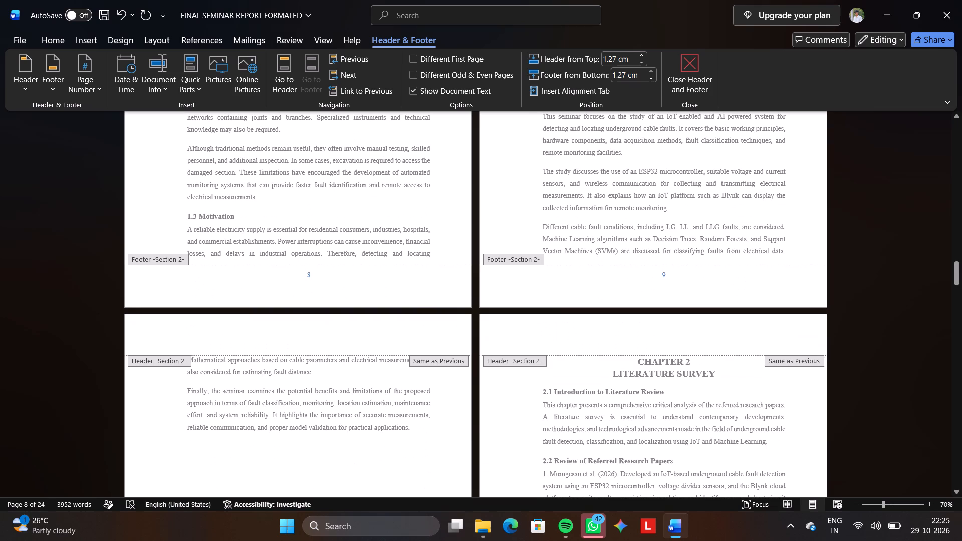
Check the footers around the Chapter 1 page and undo the recent Section 2 numbering, unlinking and footer page number changes.
scroll(467, 302, up, 3)
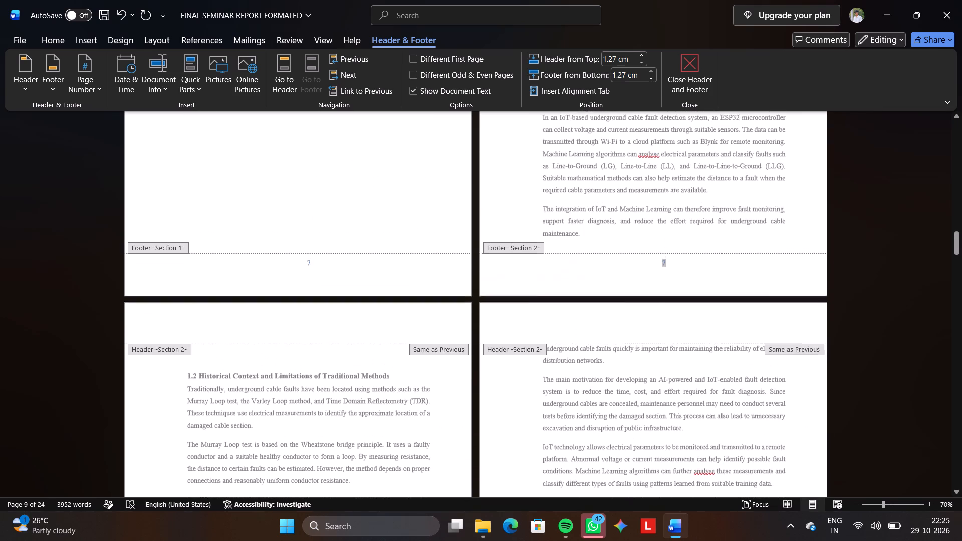
scroll(467, 302, up, 3)
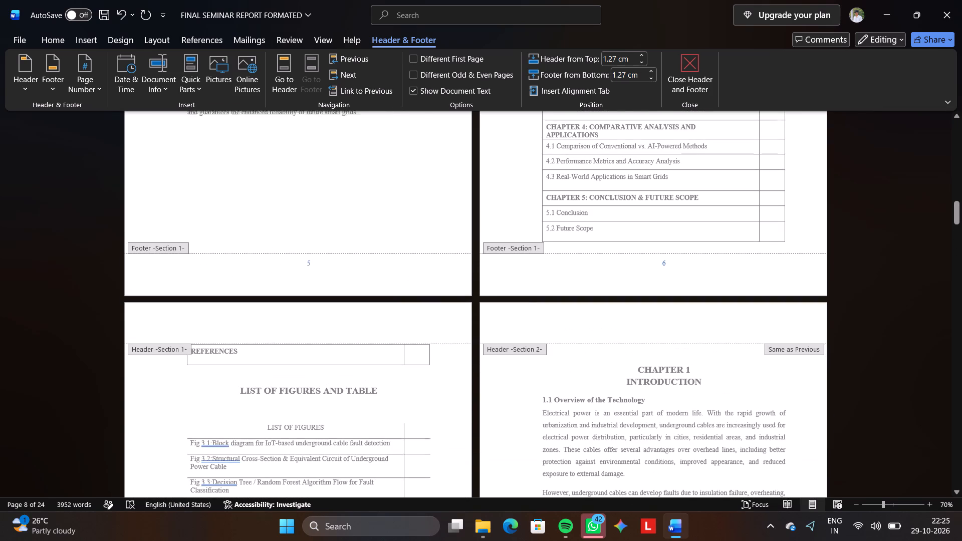
scroll(467, 302, down, 3)
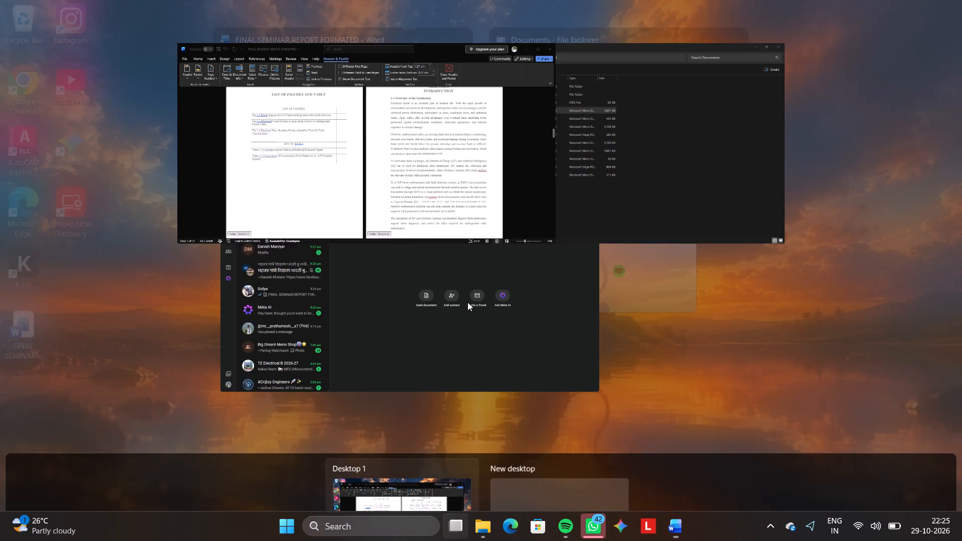
scroll(467, 302, down, 1)
click(387, 123)
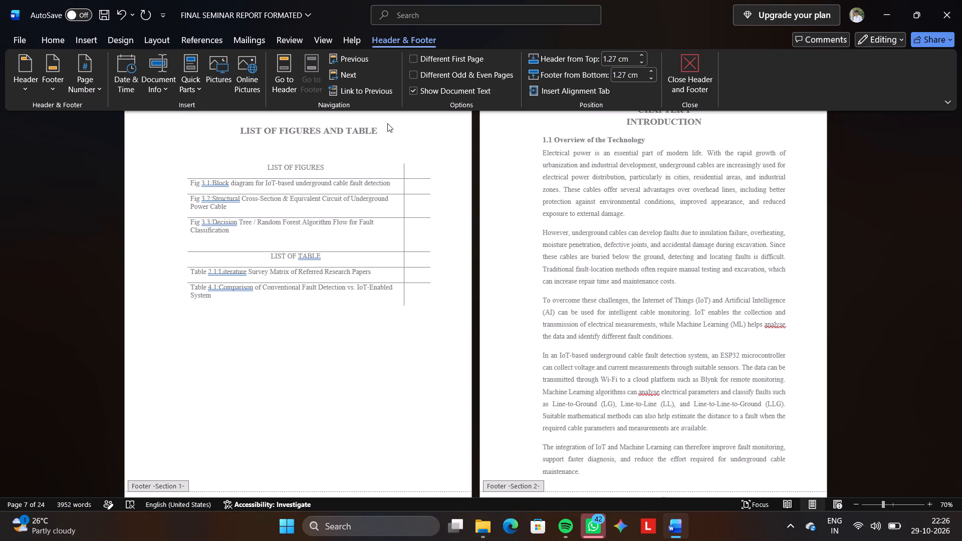
scroll(387, 123, down, 1)
key(ctrl+z)
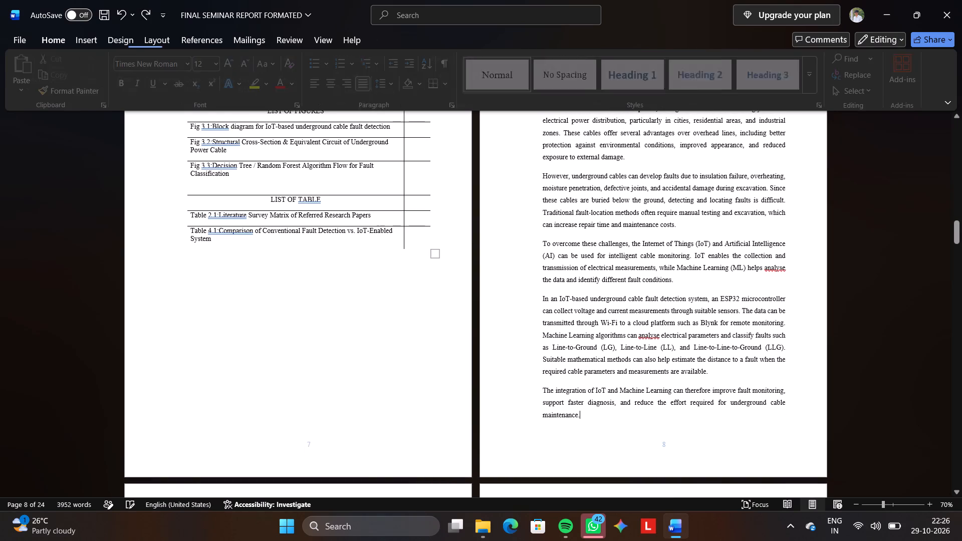
key(ctrl+z)
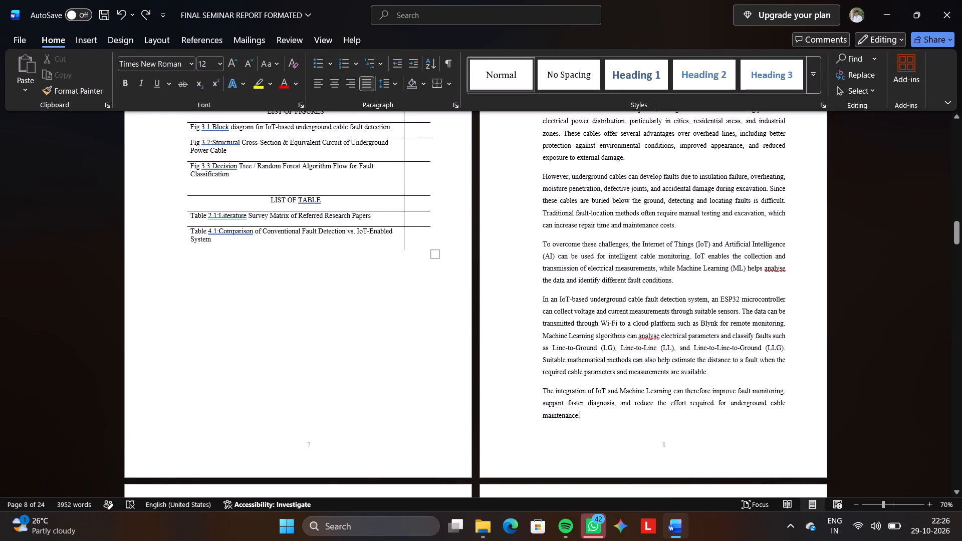
key(ctrl+z)
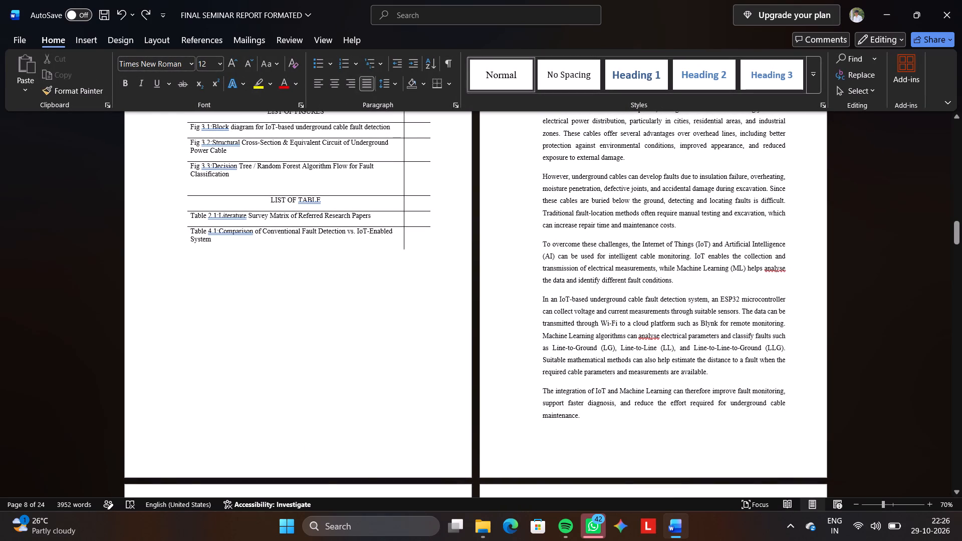
Set the Section 2 page numbering on the Chapter 1 page to start at 1 in the 1, 2, 3 format.
double_click(639, 448)
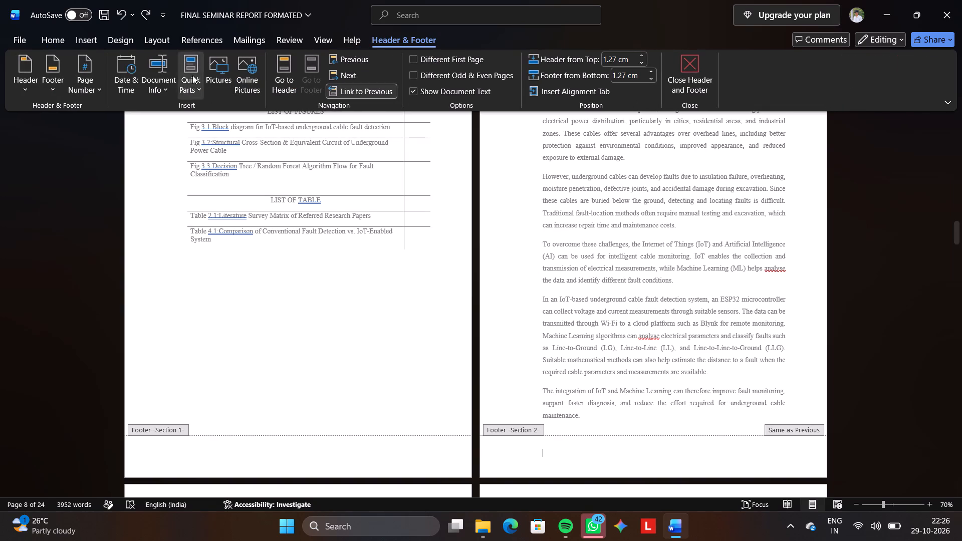
click(90, 85)
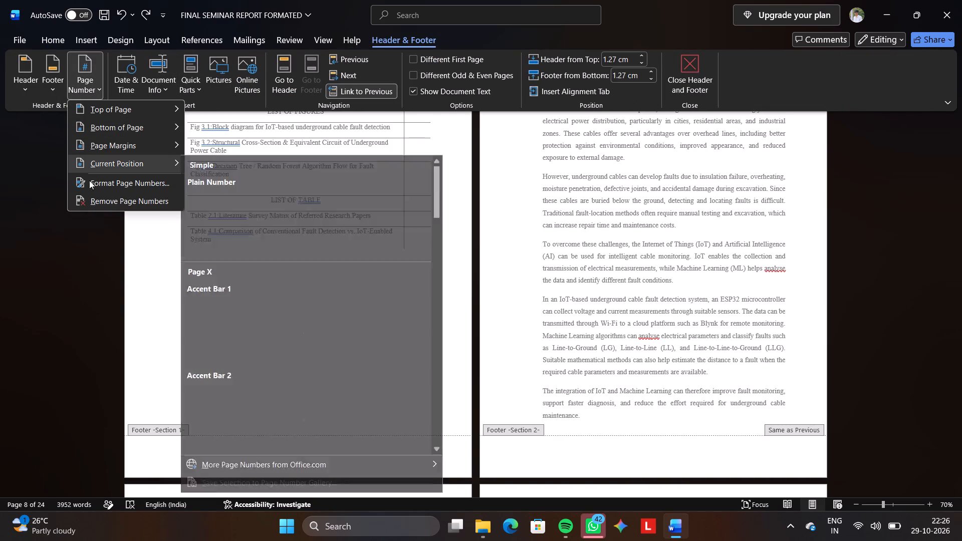
click(118, 186)
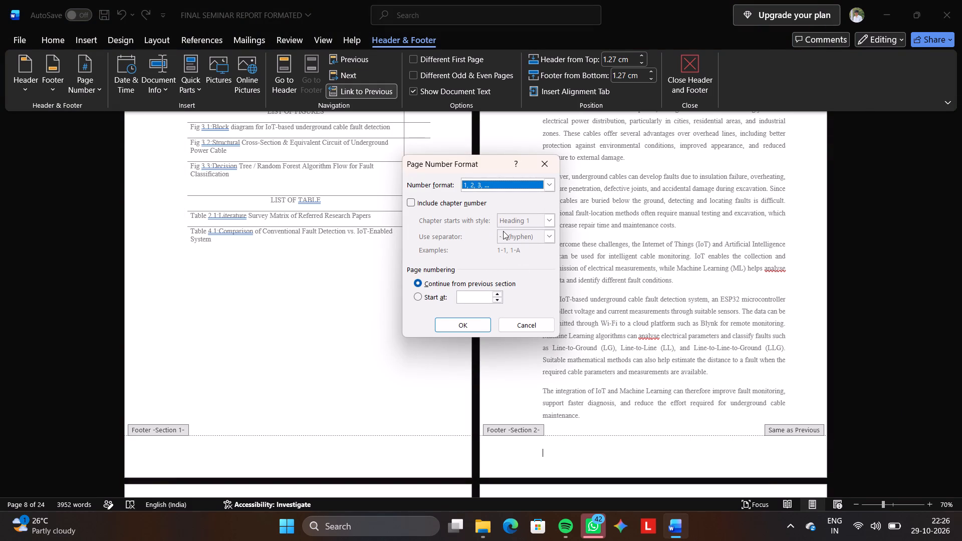
click(418, 295)
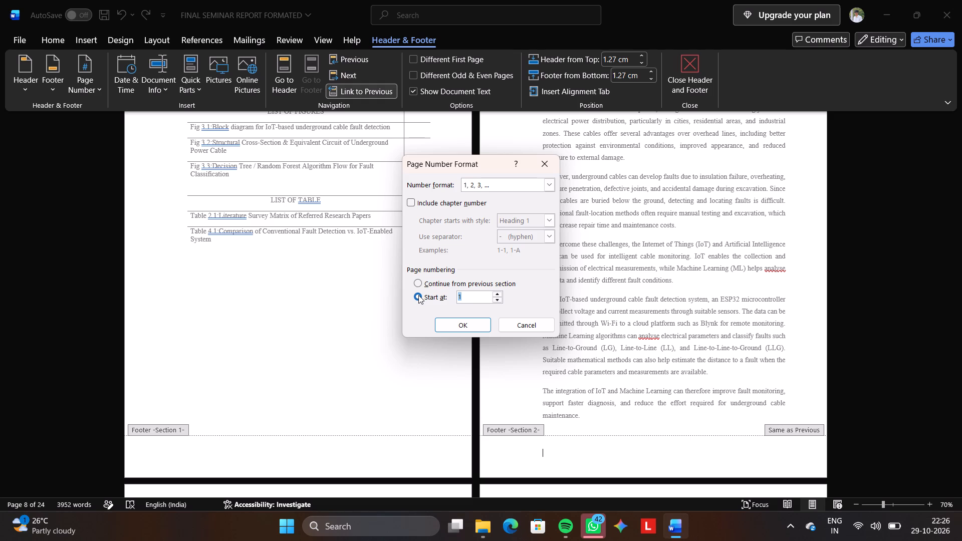
key(Return)
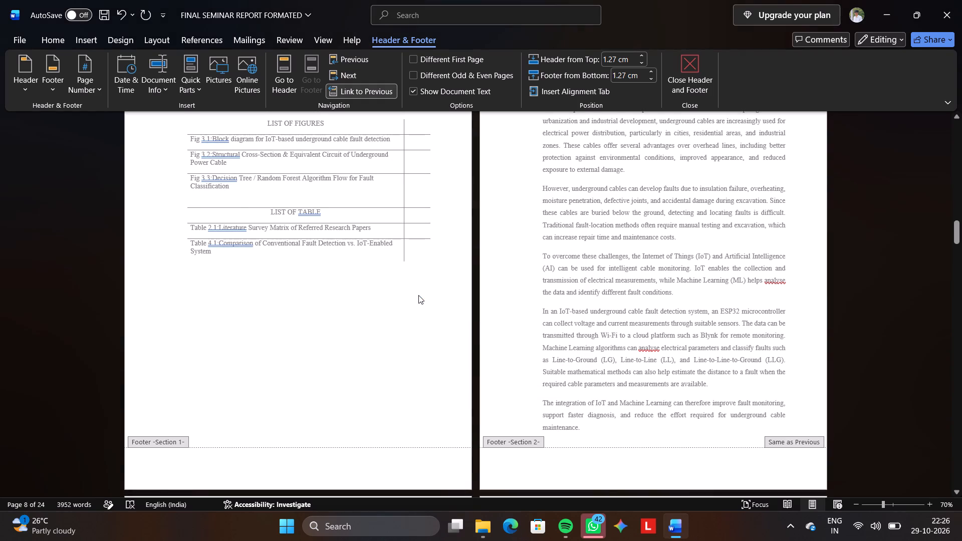
scroll(418, 295, down, 1)
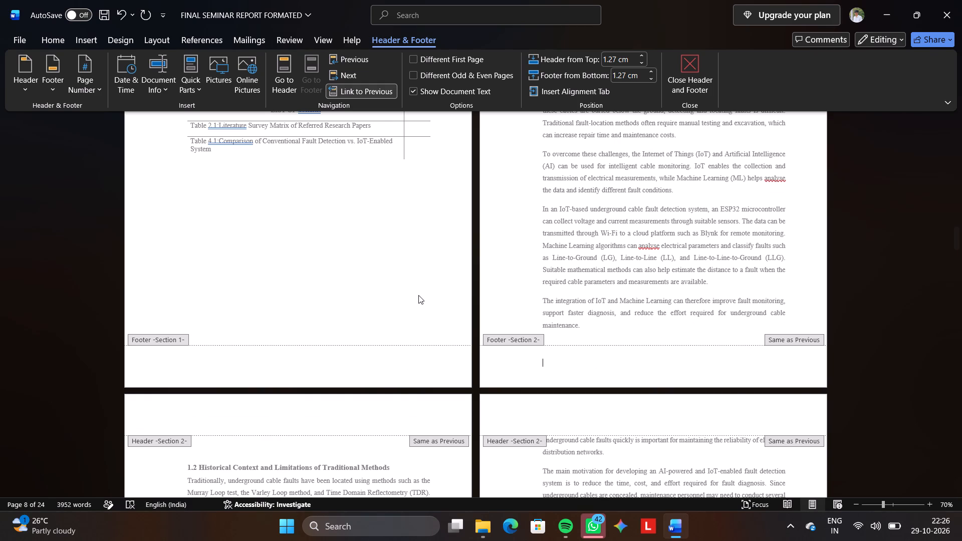
scroll(418, 295, down, 8)
scroll(418, 295, up, 2)
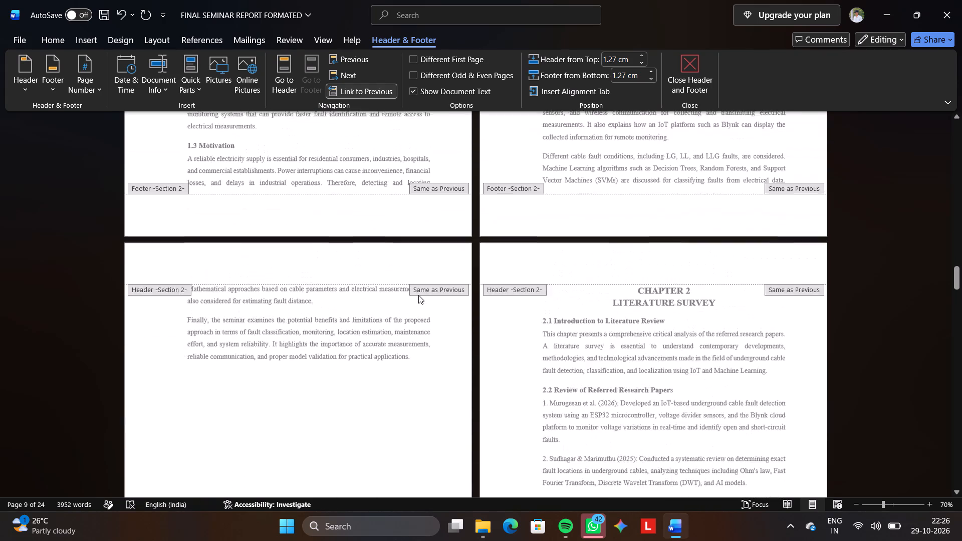
scroll(418, 295, up, 4)
scroll(418, 295, down, 1)
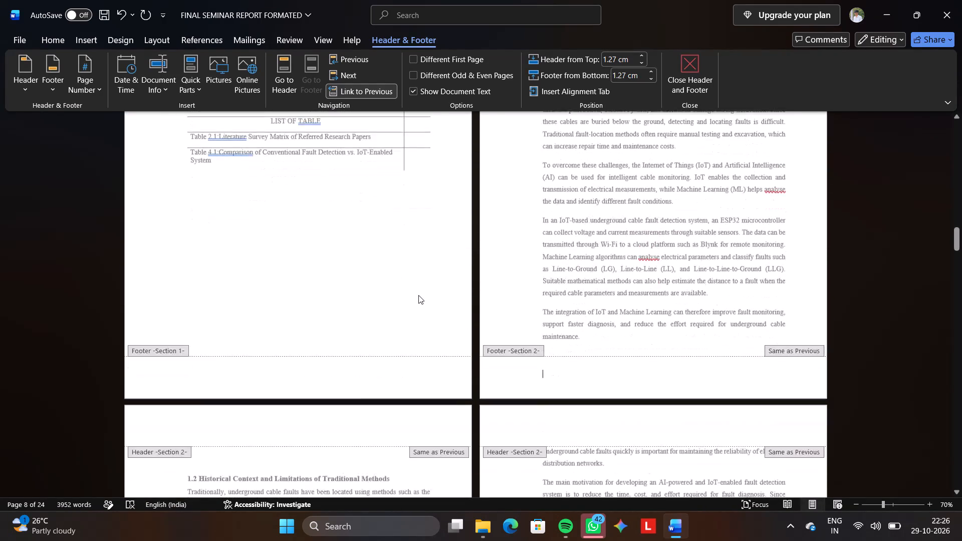
scroll(418, 295, down, 1)
click(585, 347)
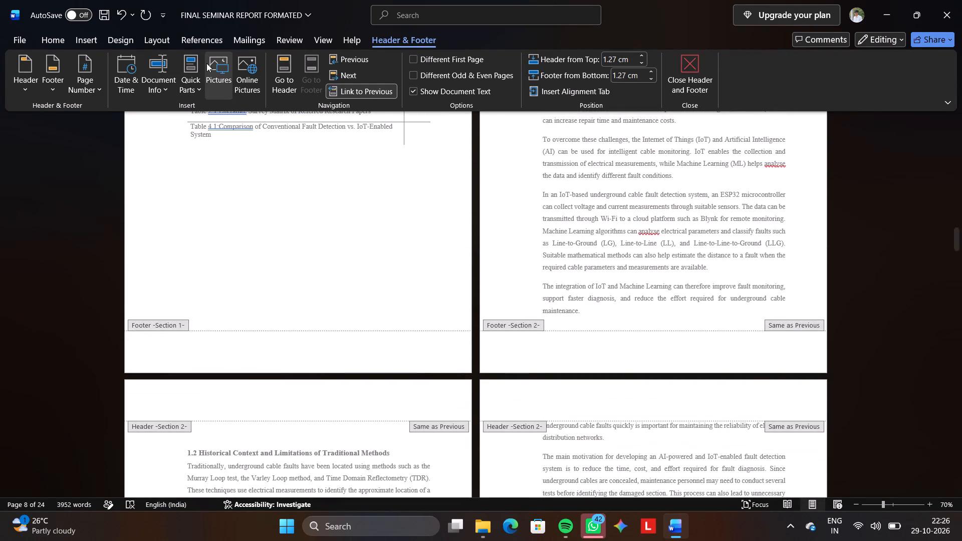
click(88, 79)
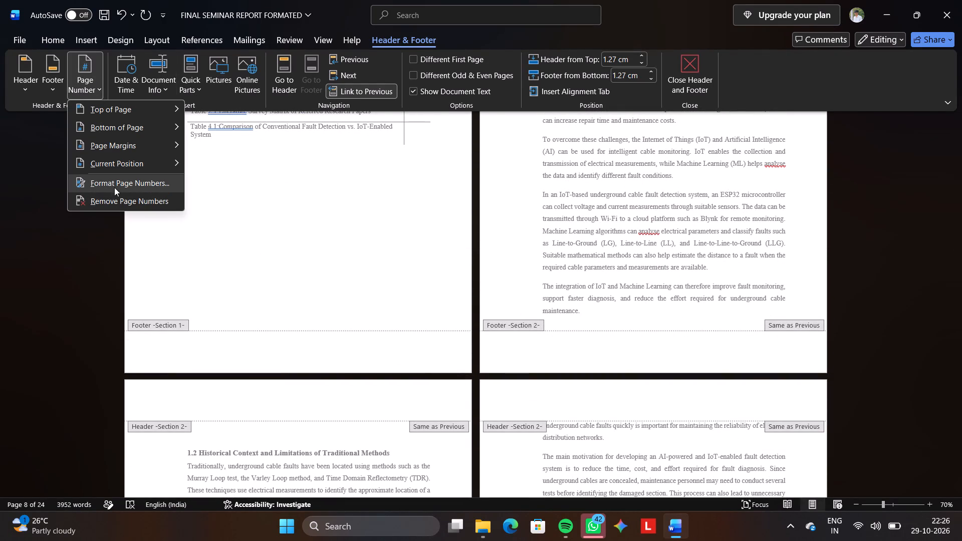
click(116, 186)
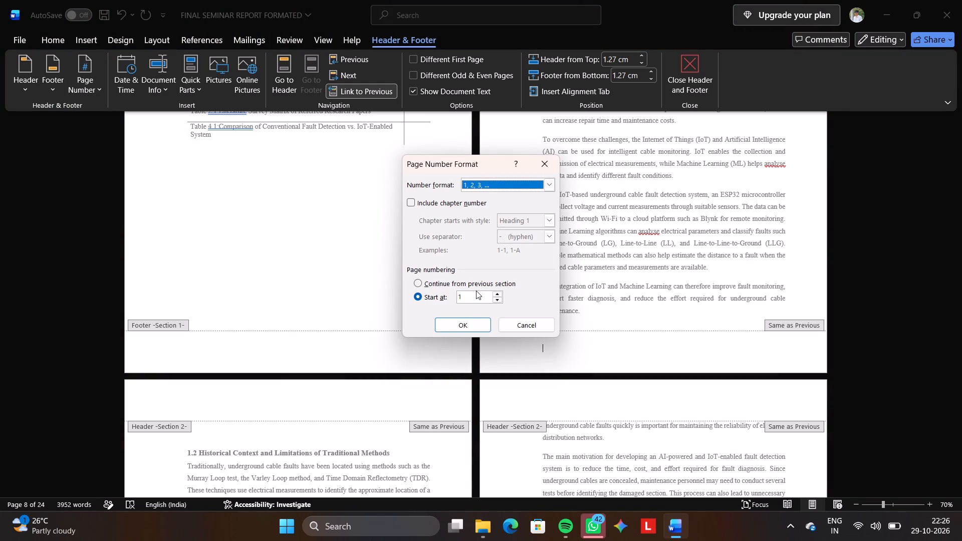
click(459, 325)
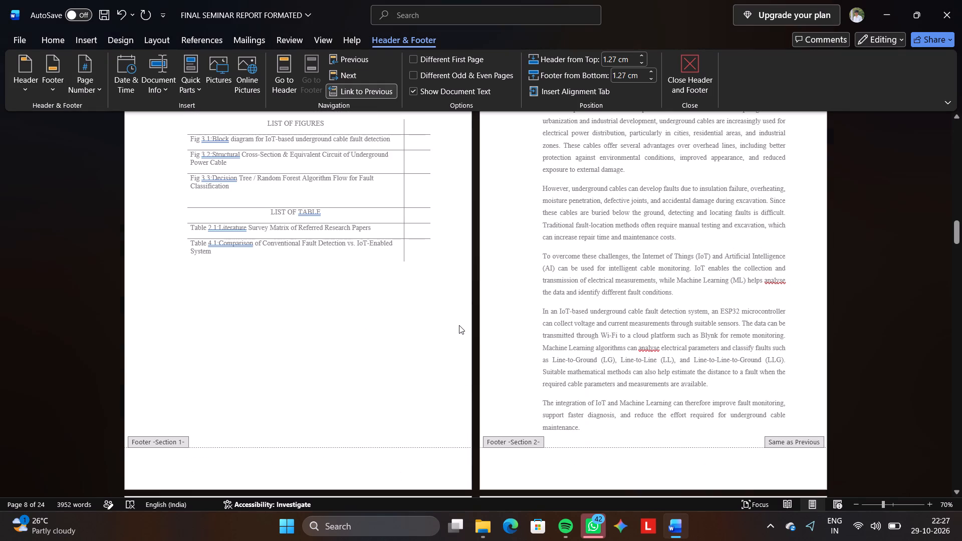
Insert a Plain Number 2 page number at the bottom of the page in the Section 2 footer.
scroll(459, 325, down, 2)
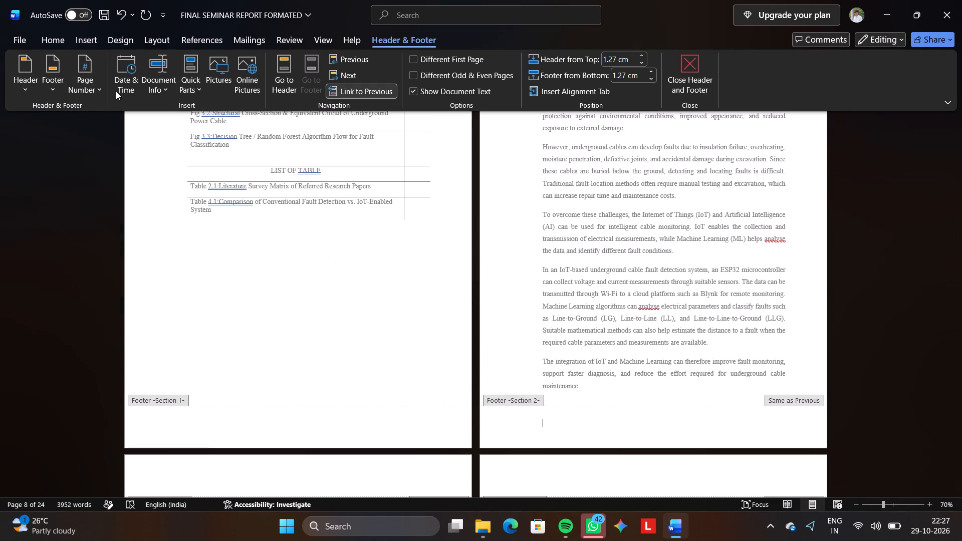
click(99, 90)
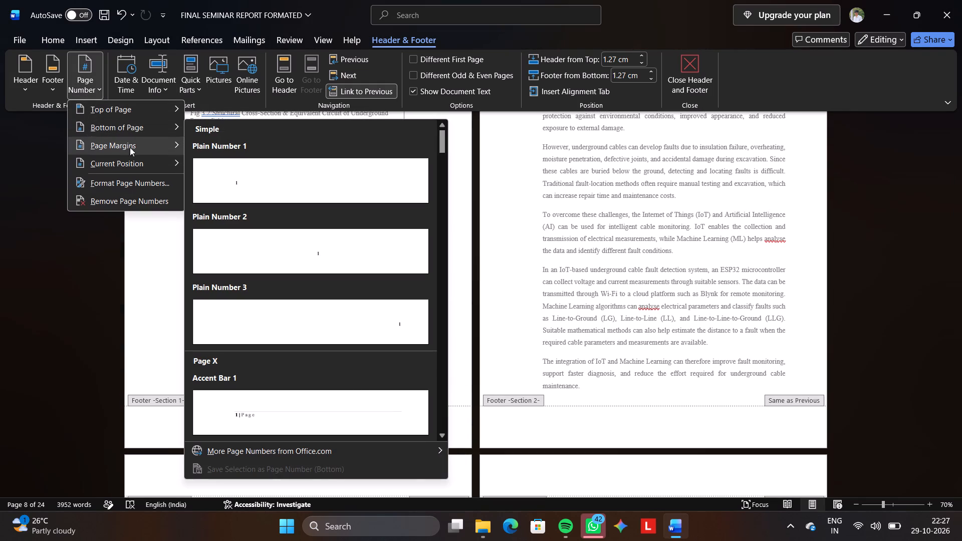
click(305, 247)
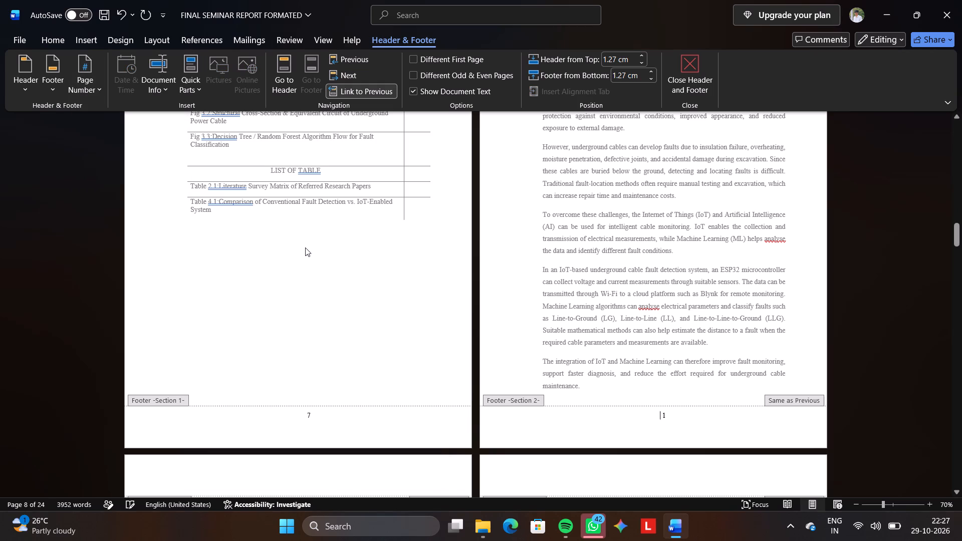
scroll(305, 247, down, 2)
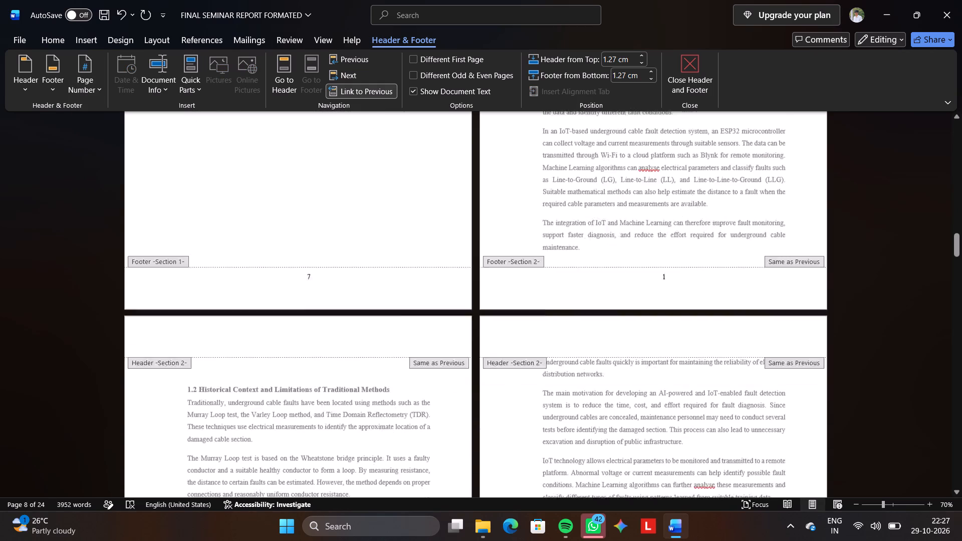
scroll(305, 247, down, 2)
scroll(305, 247, up, 1)
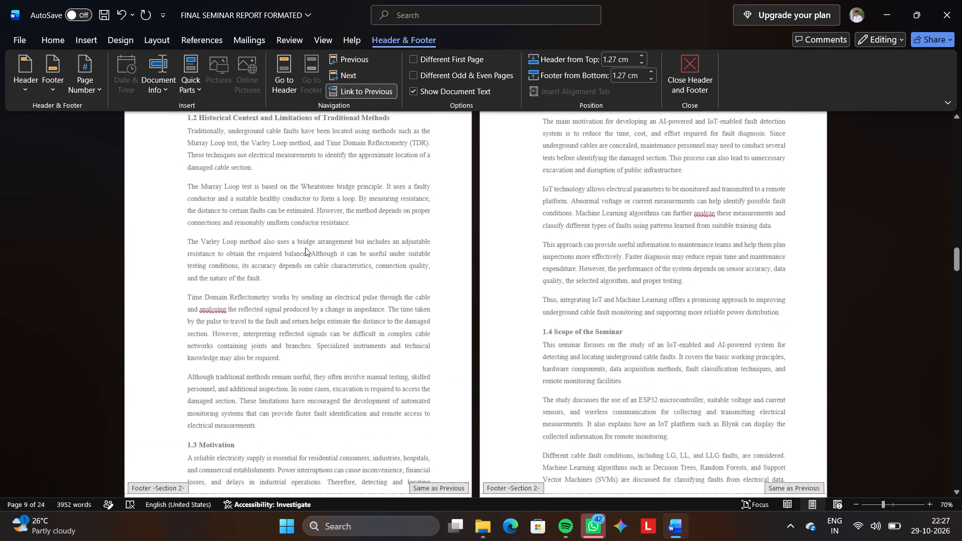
scroll(305, 247, up, 3)
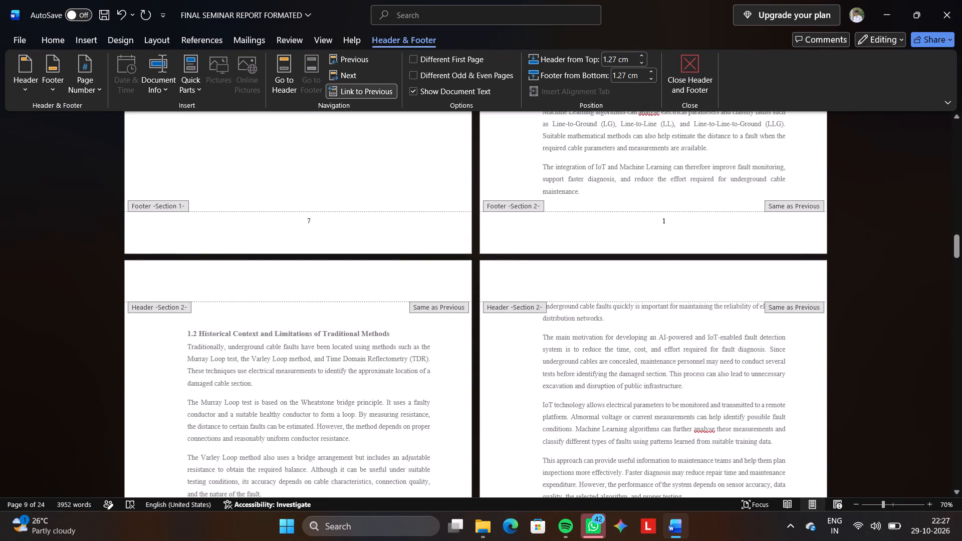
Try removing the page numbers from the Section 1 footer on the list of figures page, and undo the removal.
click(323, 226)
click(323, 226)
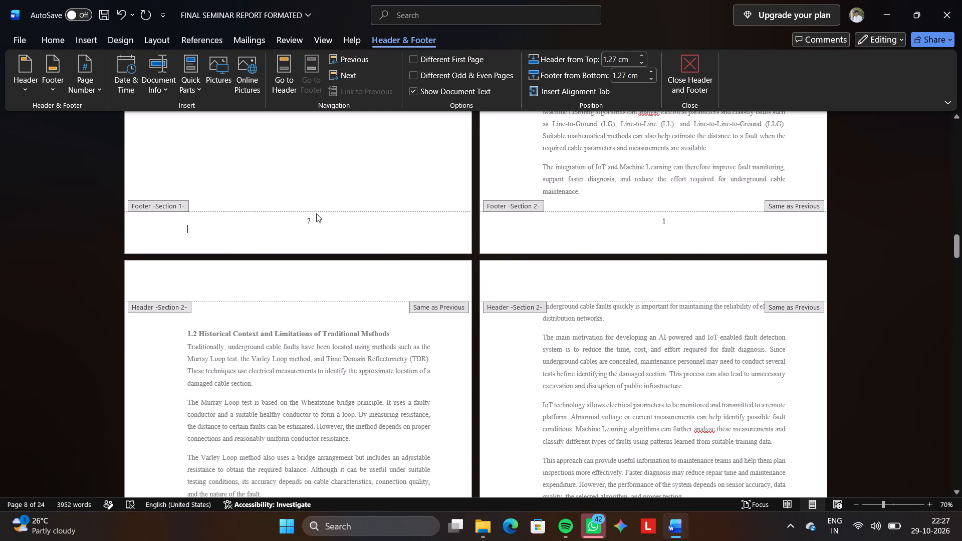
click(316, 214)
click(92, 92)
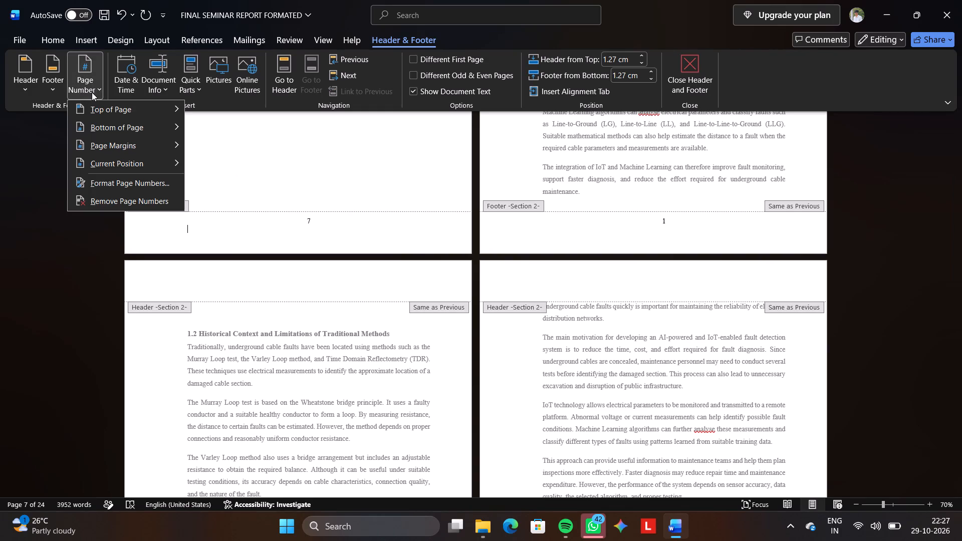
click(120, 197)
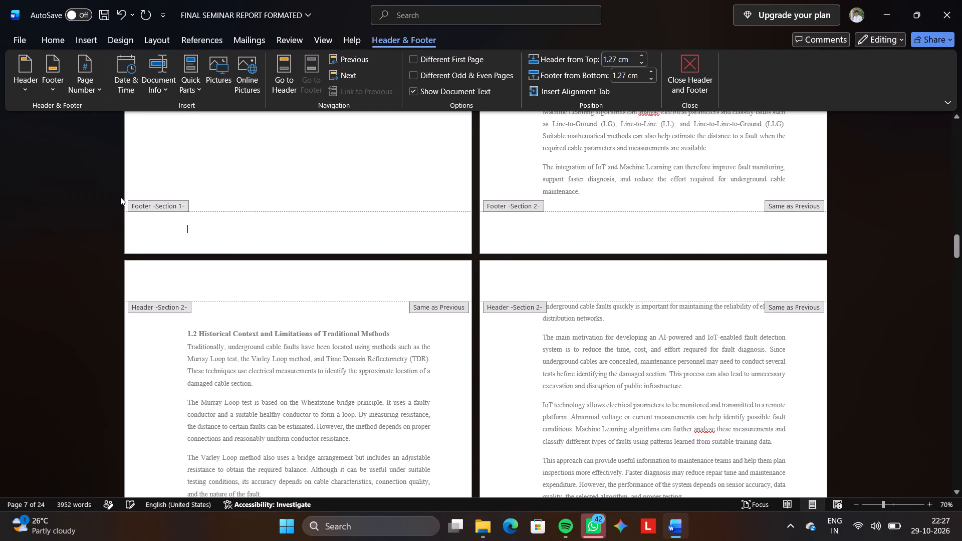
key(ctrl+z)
Delete the centered page number from the Section 1 footer on the list of figures page and check the front pages' footers.
click(320, 226)
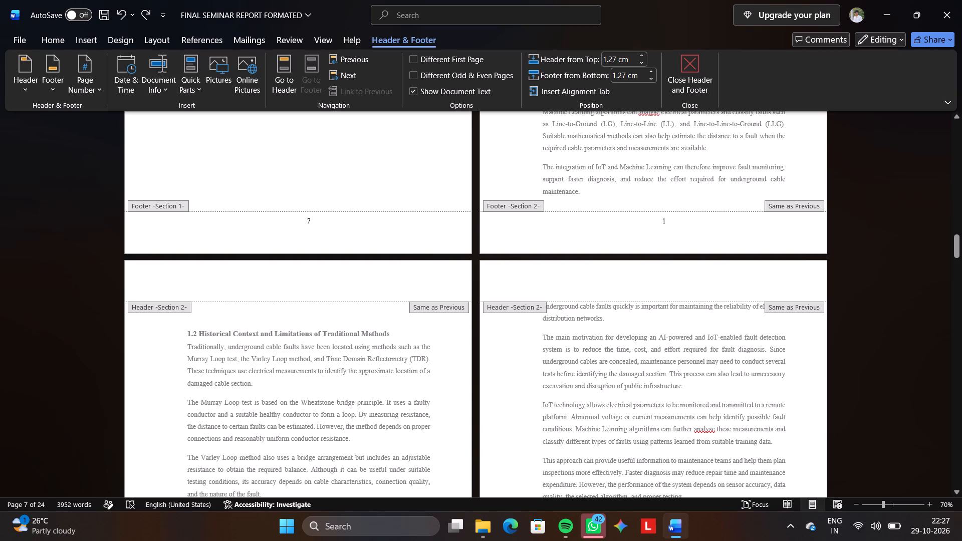
click(320, 226)
triple_click(320, 226)
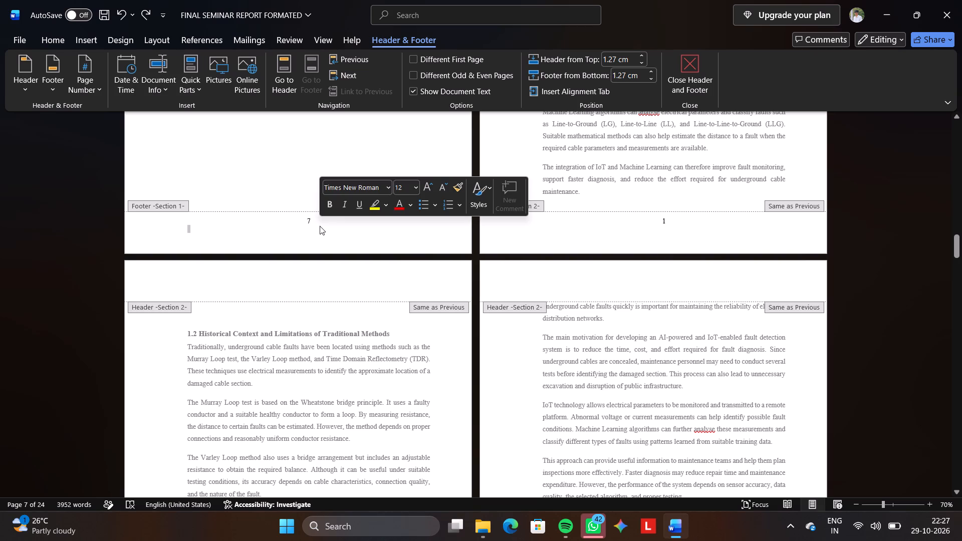
click(312, 217)
key(BackSpace)
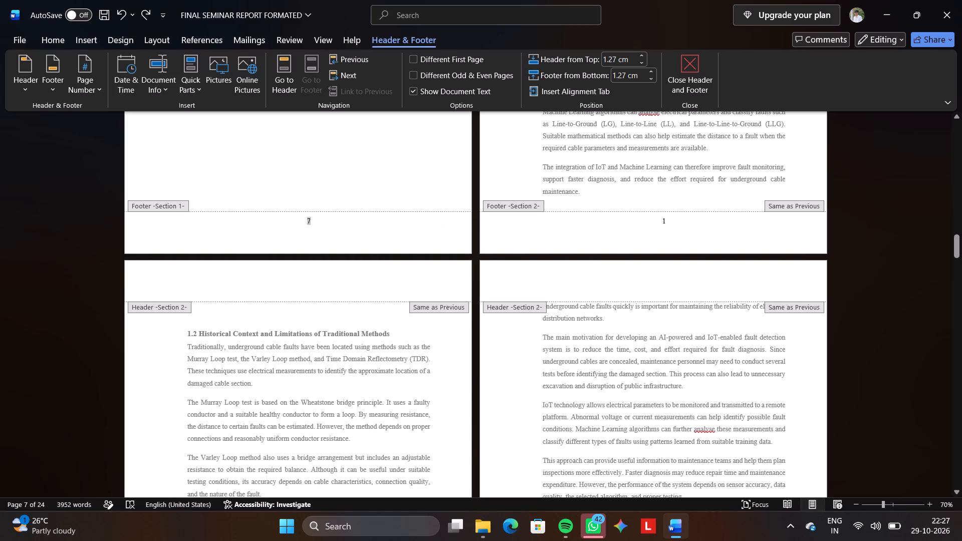
key(BackSpace)
scroll(312, 217, up, 4)
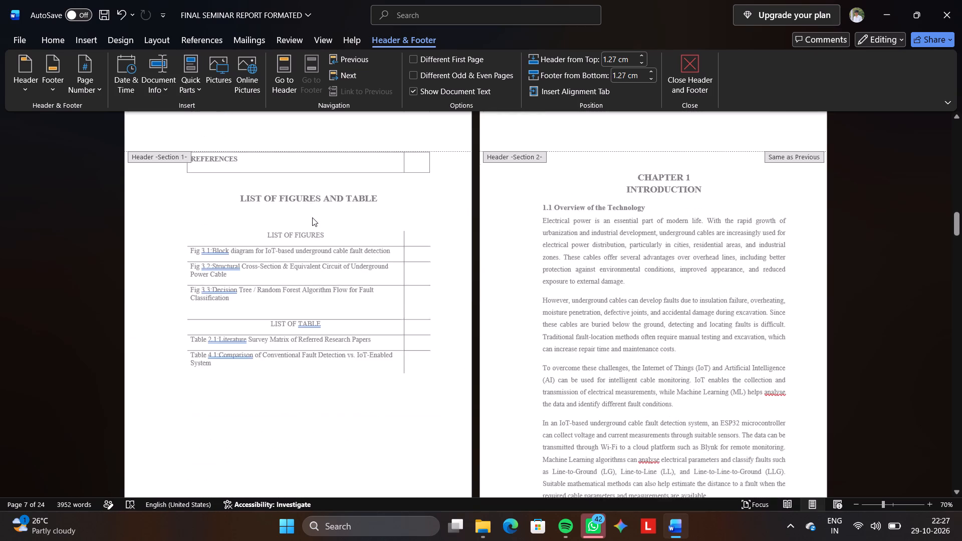
scroll(312, 217, up, 4)
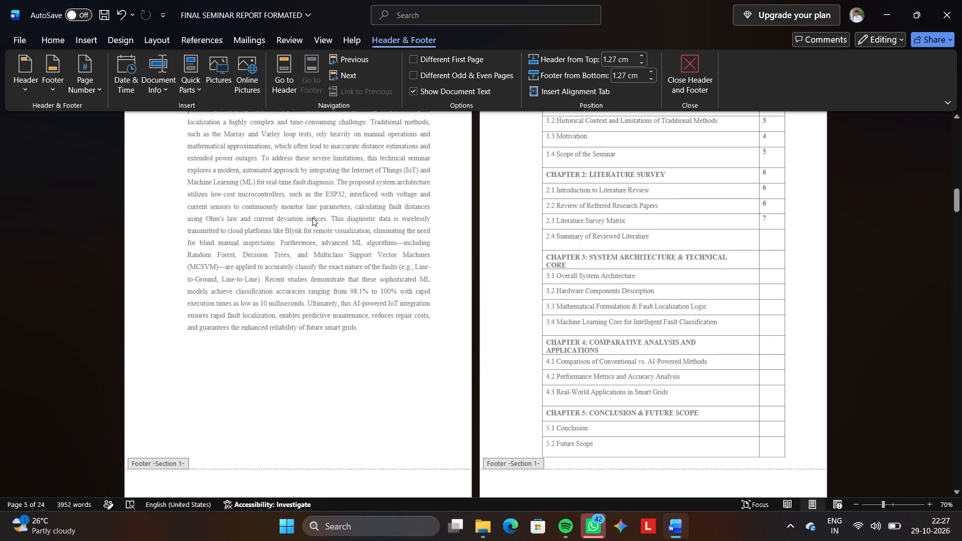
scroll(312, 217, up, 3)
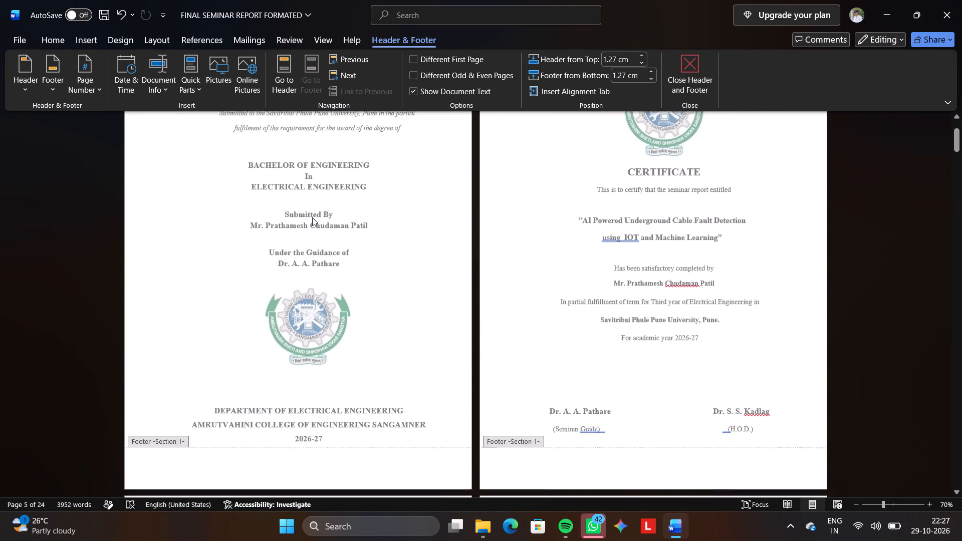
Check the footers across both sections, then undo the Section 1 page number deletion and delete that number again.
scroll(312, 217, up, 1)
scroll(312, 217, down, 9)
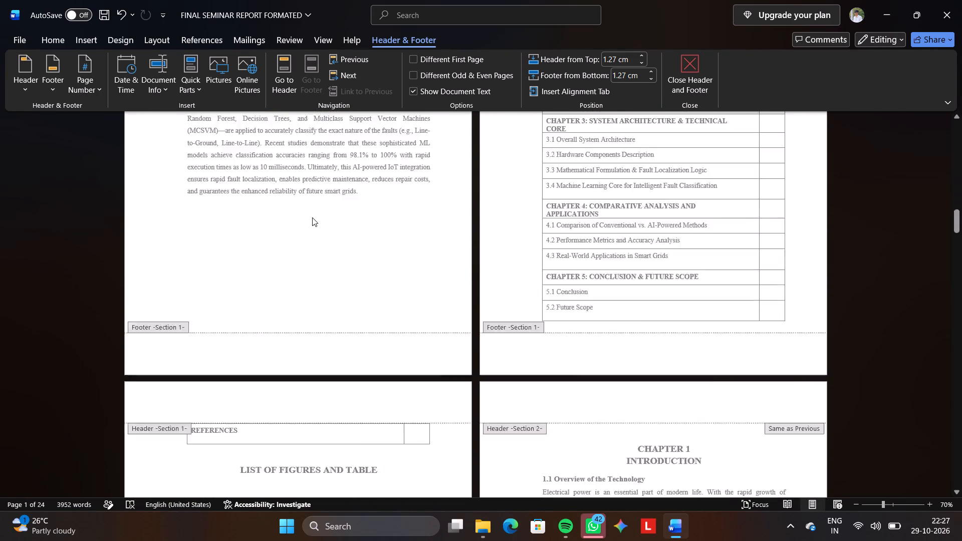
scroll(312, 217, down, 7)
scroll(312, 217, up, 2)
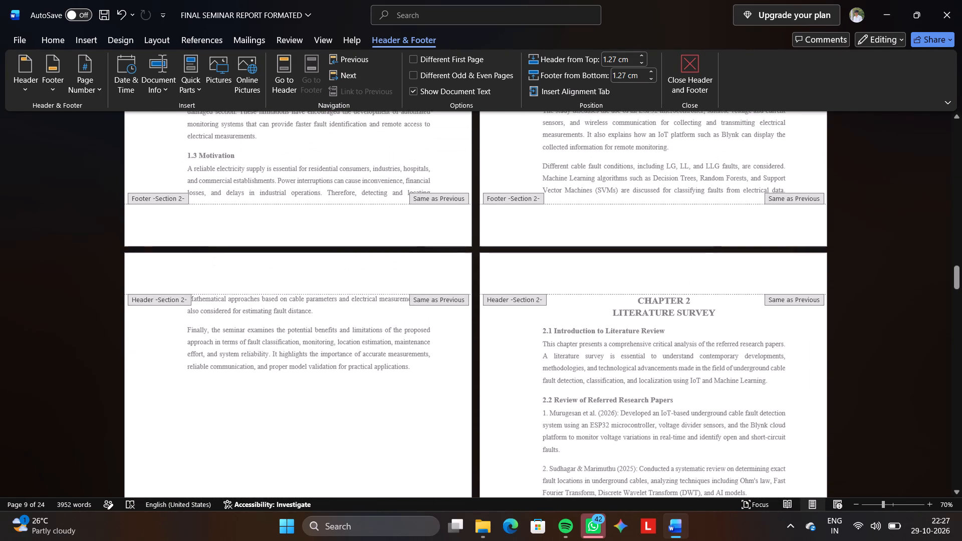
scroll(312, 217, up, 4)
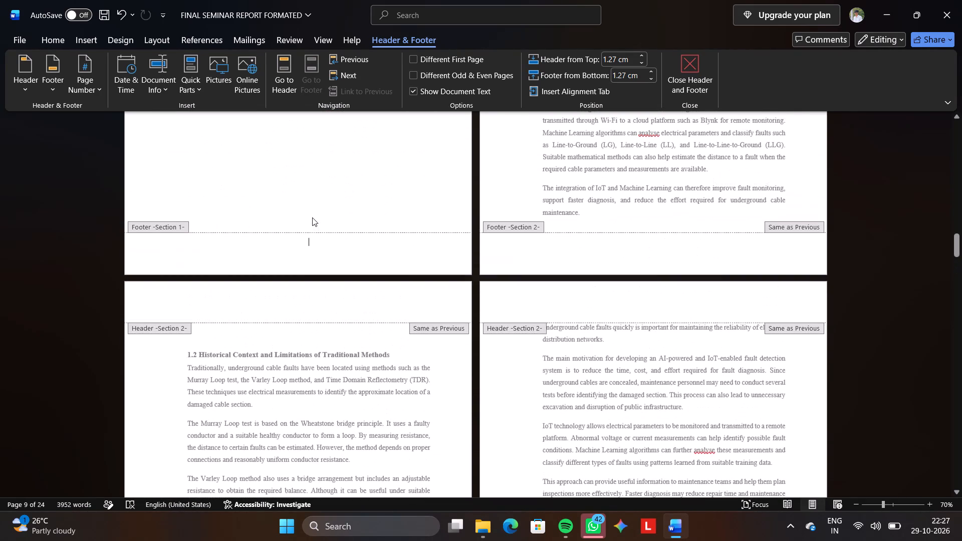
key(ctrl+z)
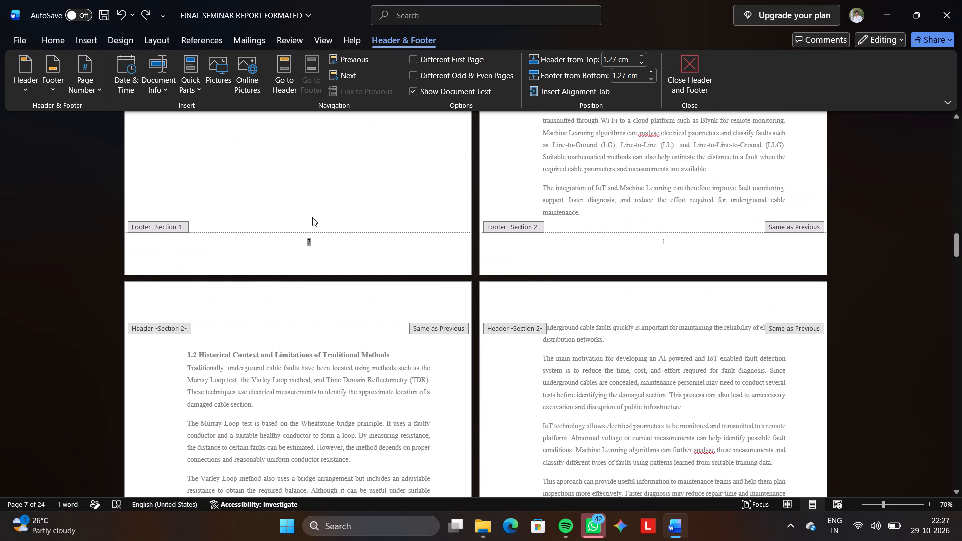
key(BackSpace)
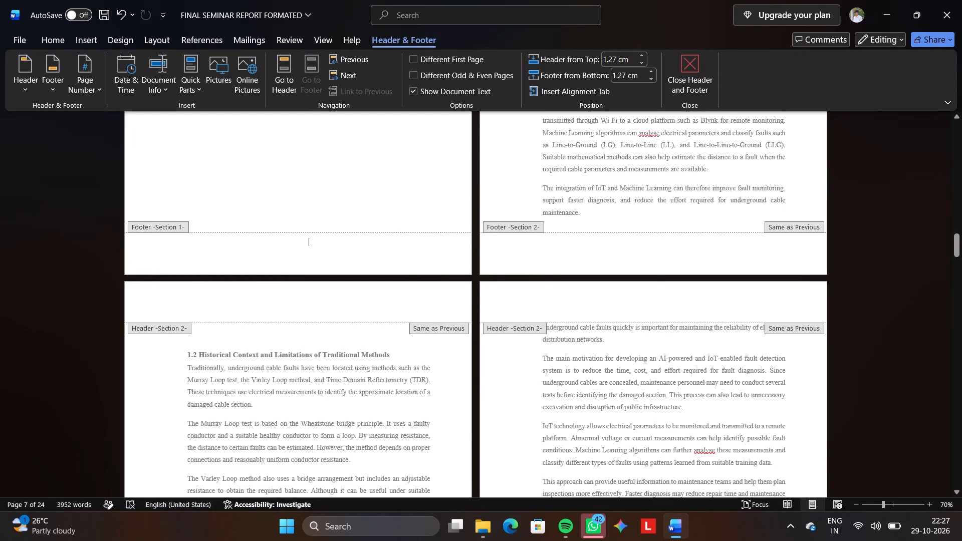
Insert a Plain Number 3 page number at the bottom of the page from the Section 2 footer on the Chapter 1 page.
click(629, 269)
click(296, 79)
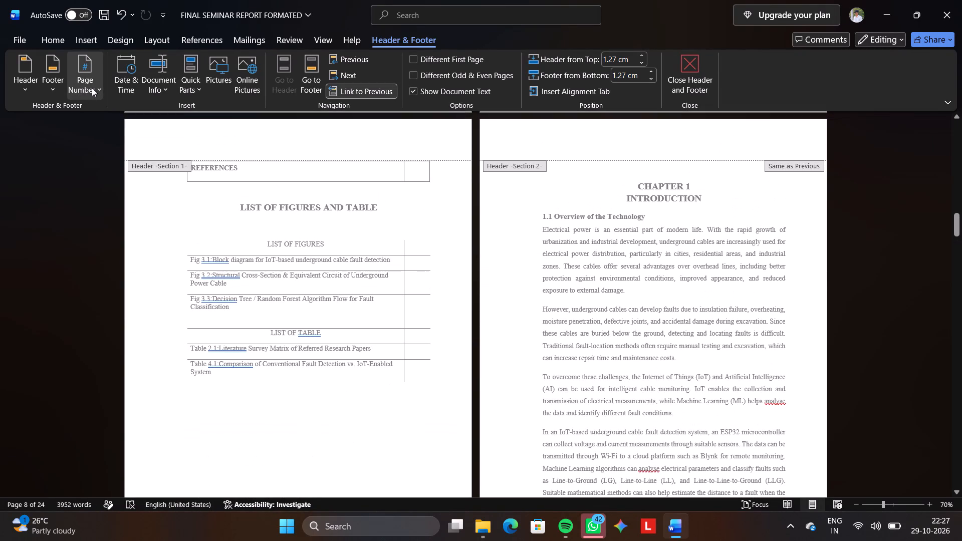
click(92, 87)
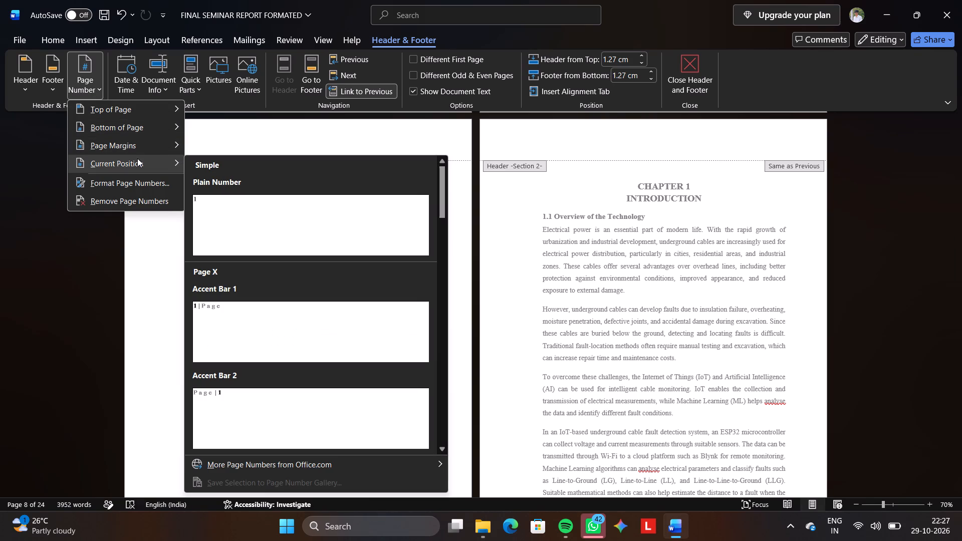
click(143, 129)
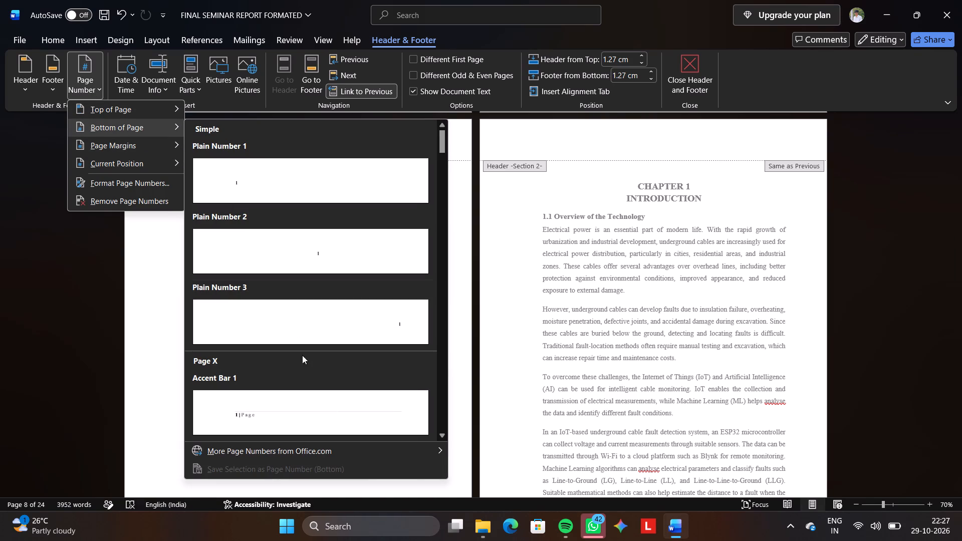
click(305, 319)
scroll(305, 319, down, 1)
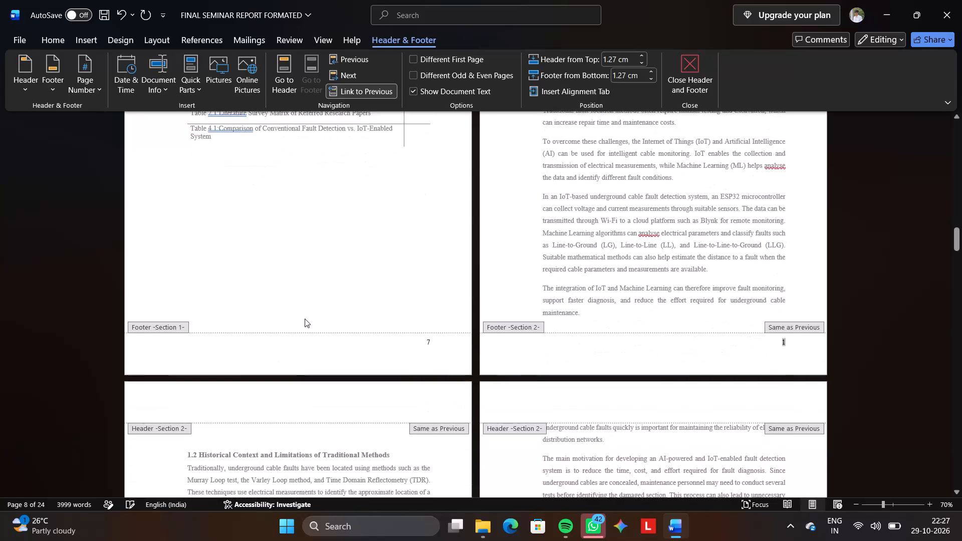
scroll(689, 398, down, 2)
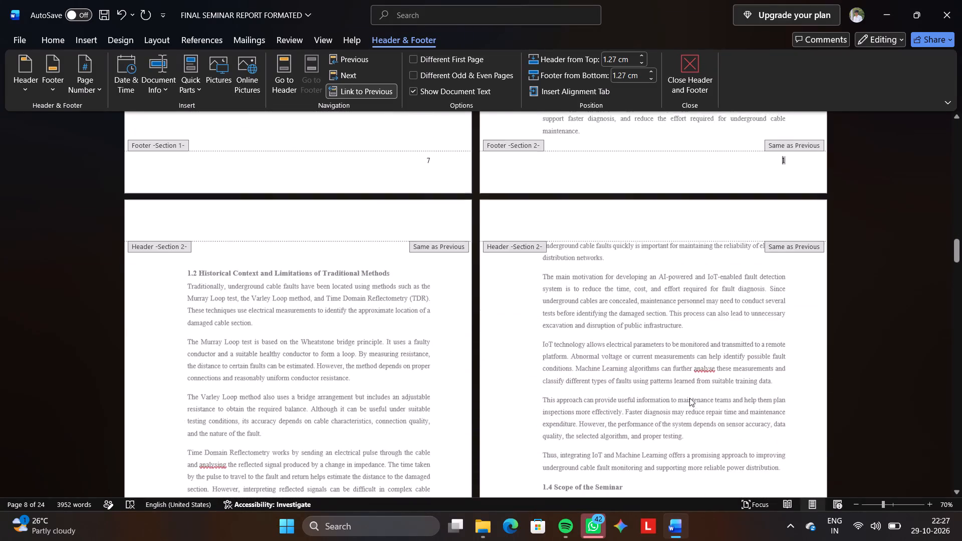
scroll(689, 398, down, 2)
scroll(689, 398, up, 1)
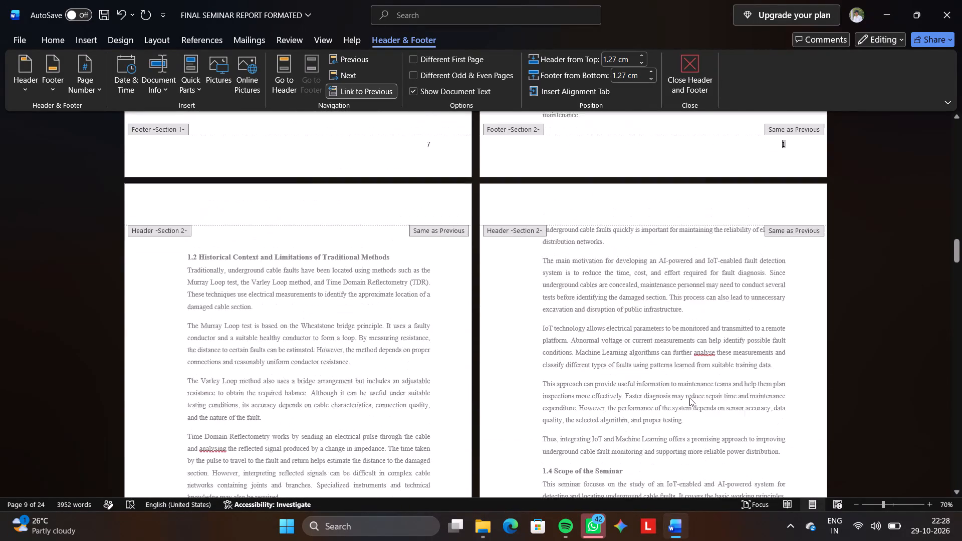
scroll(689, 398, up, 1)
Delete the page number from the Section 1 footer on the list of figures page and leave header and footer editing.
click(450, 241)
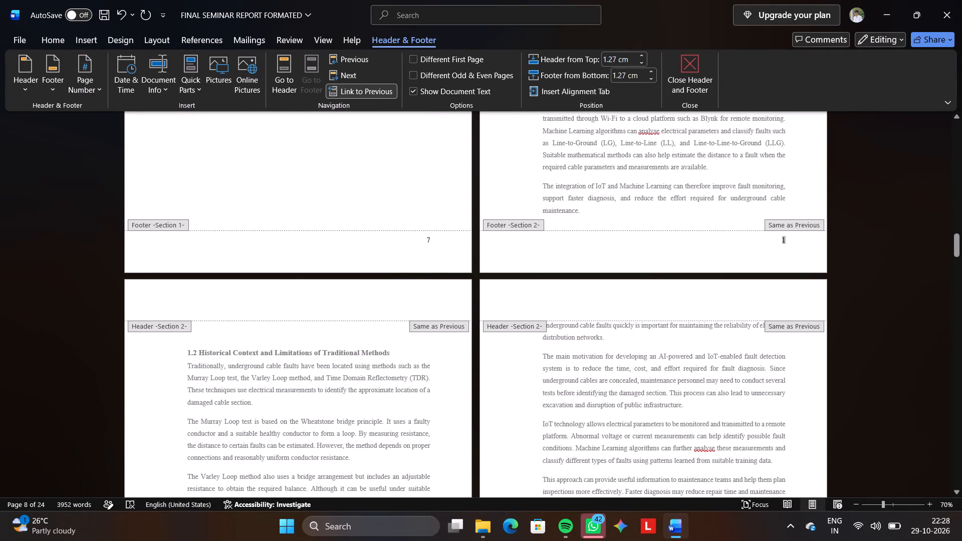
key(BackSpace)
key(BackSpace)
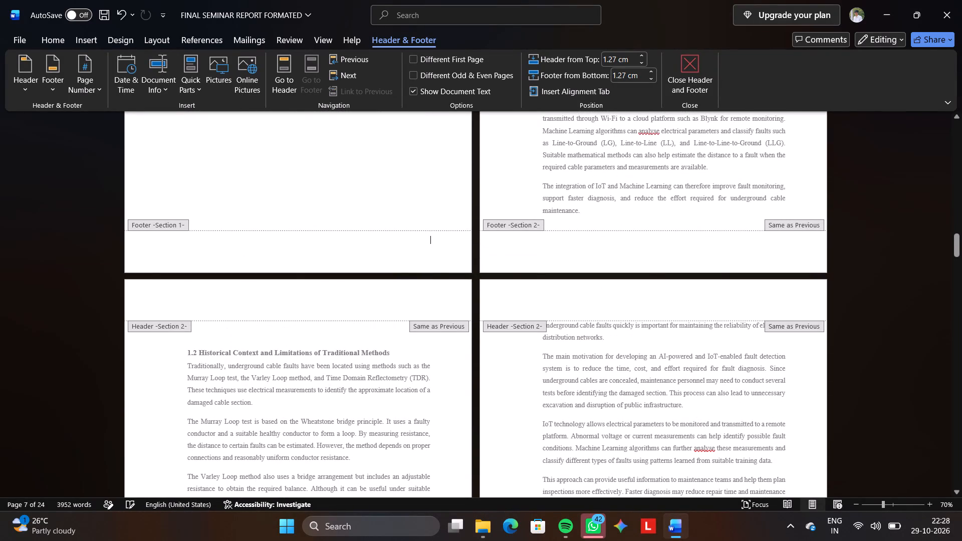
scroll(450, 241, up, 6)
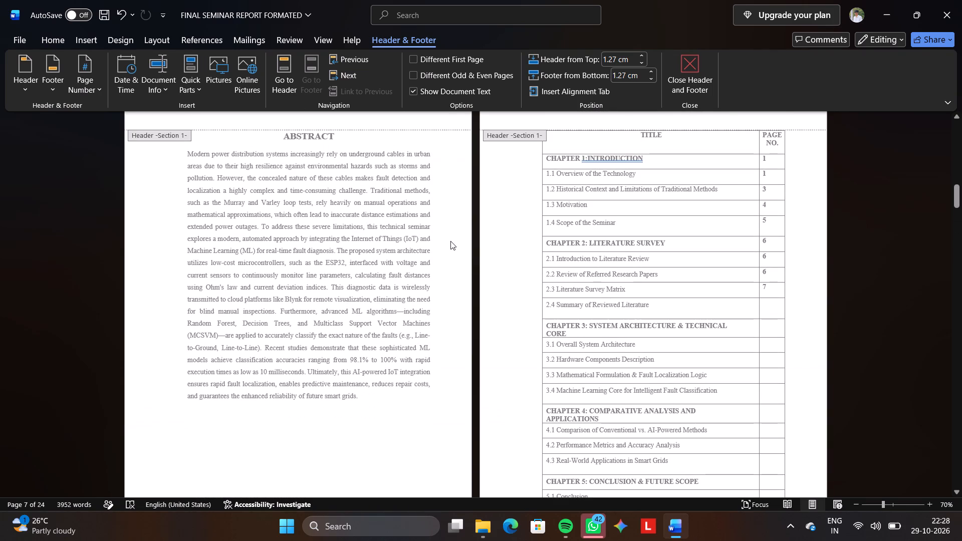
click(690, 74)
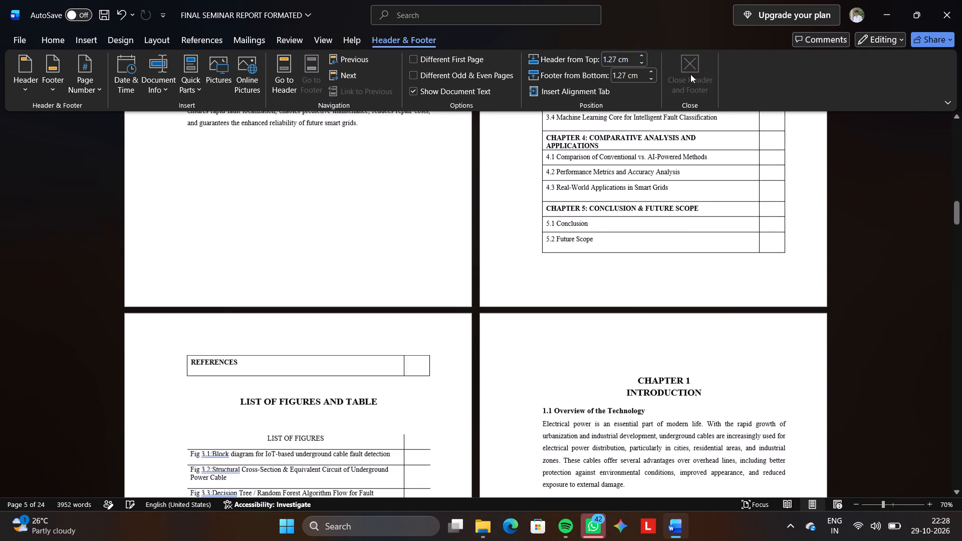
Look through the front pages and Chapters 1 to 3 to check the page footers and the chapter layout.
scroll(598, 313, up, 1)
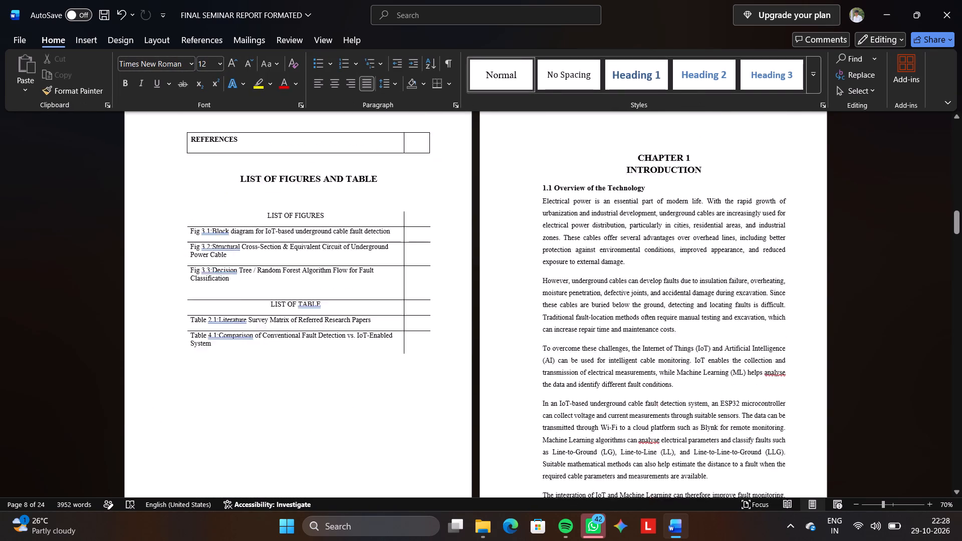
scroll(598, 313, up, 7)
scroll(598, 313, down, 1)
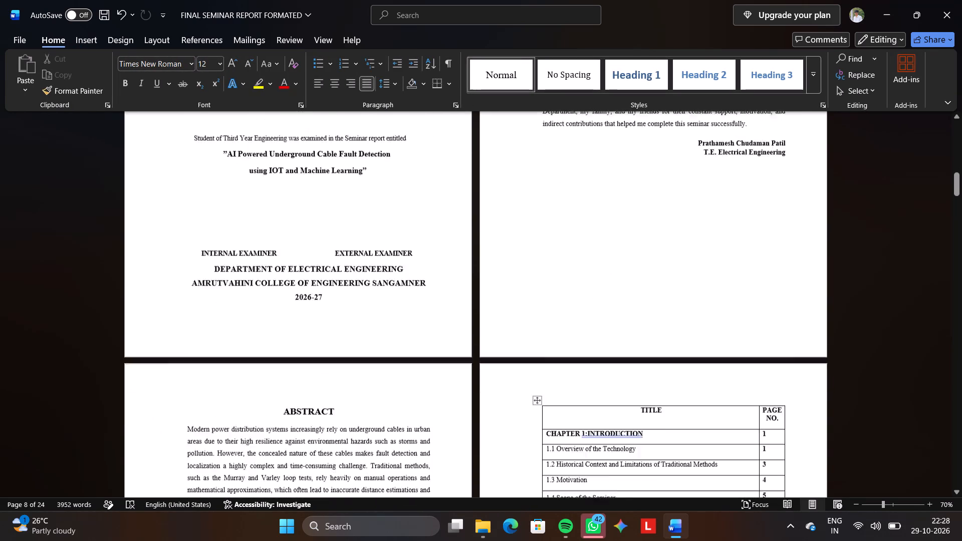
scroll(598, 313, down, 7)
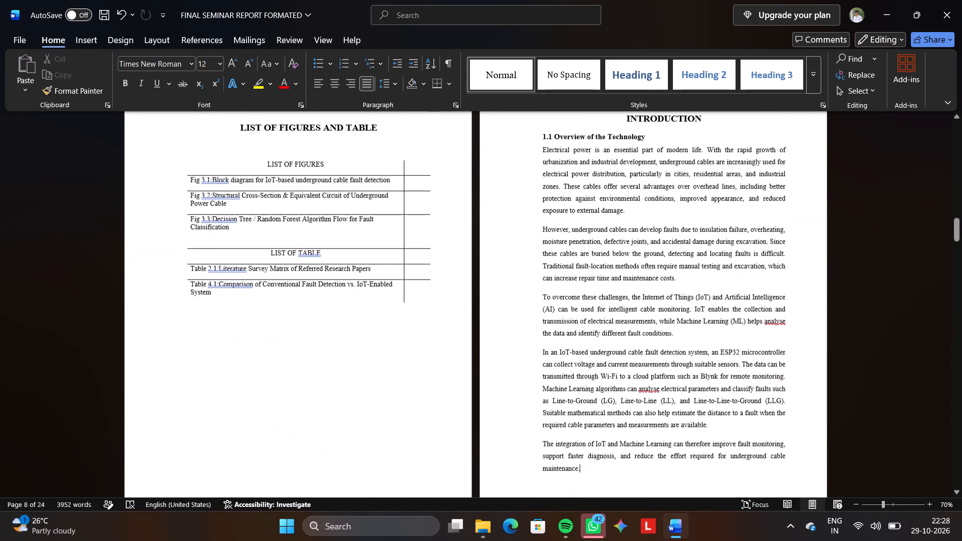
scroll(598, 313, down, 4)
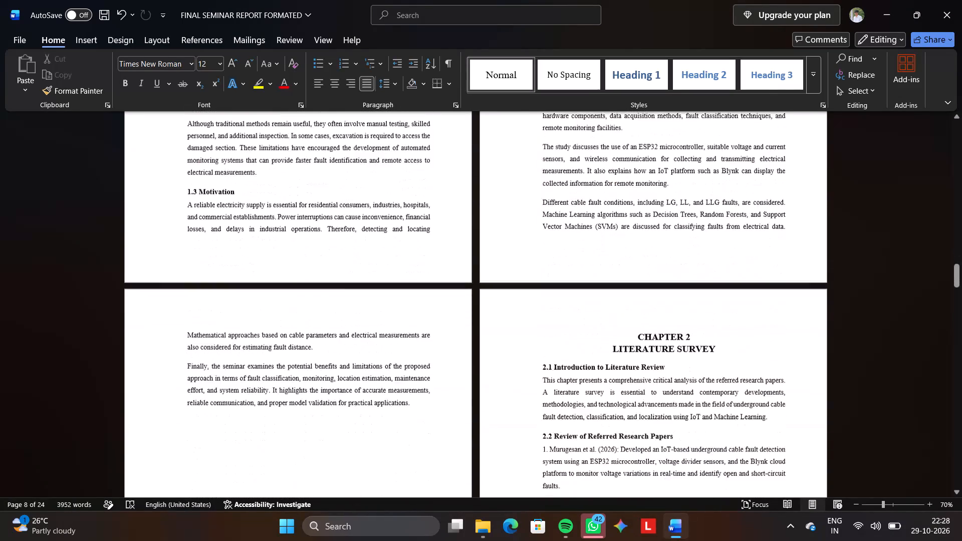
scroll(598, 313, down, 3)
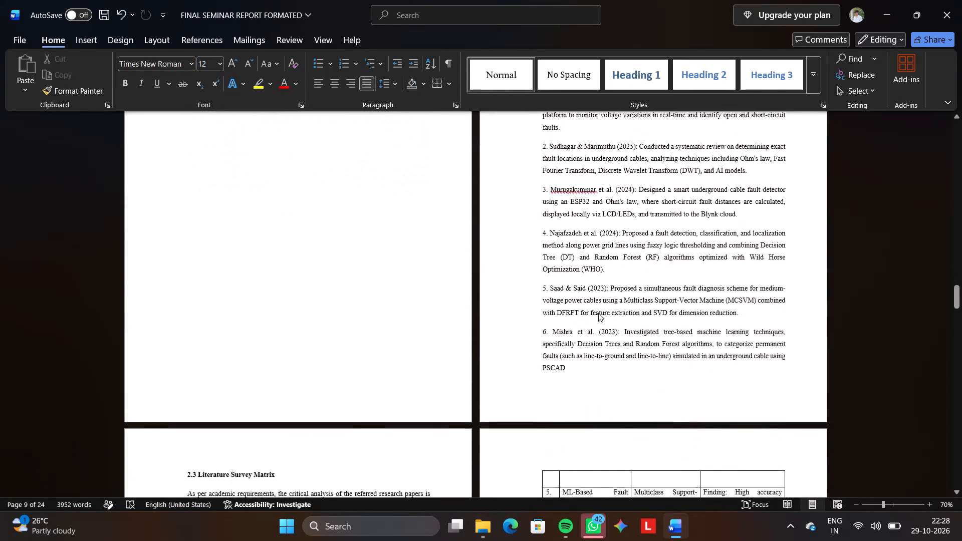
scroll(598, 313, down, 1)
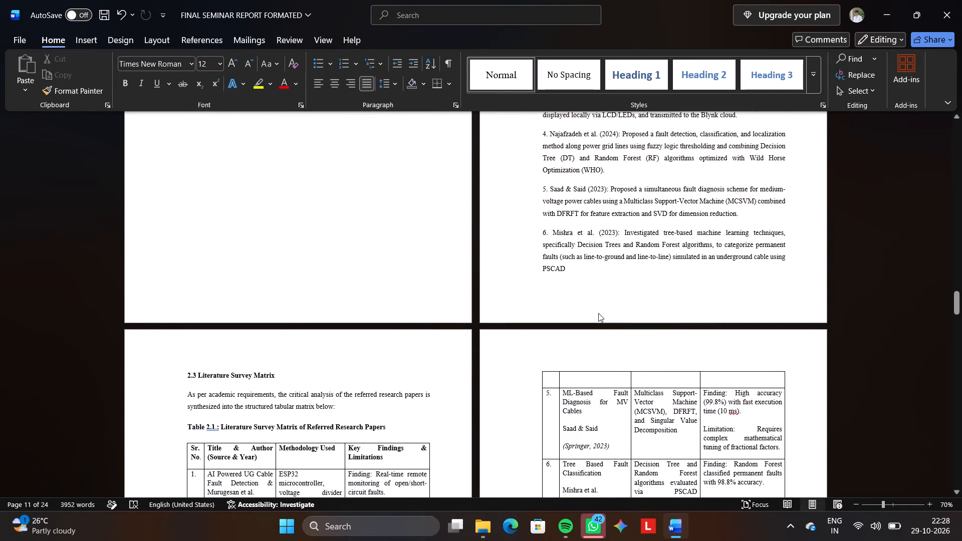
scroll(649, 370, down, 1)
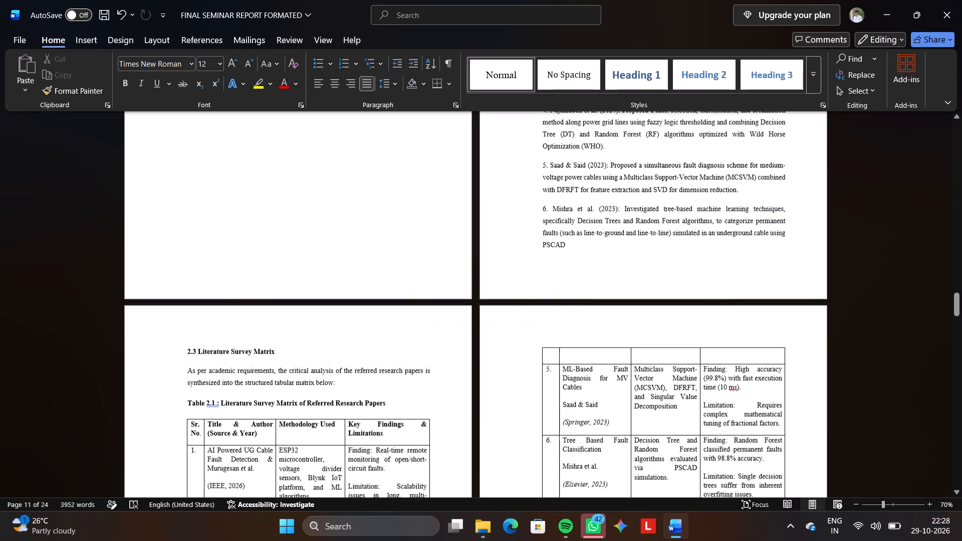
scroll(649, 370, down, 5)
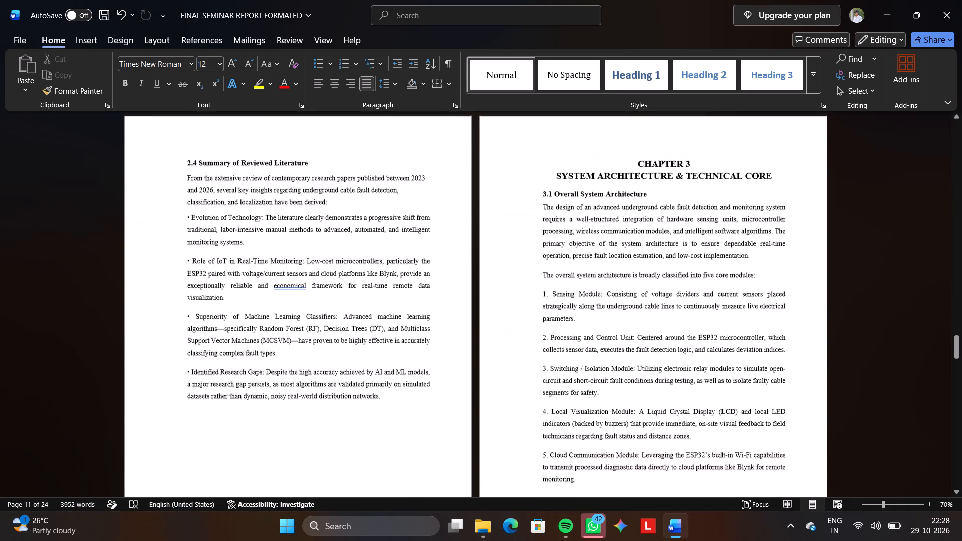
scroll(649, 370, down, 4)
scroll(649, 370, up, 20)
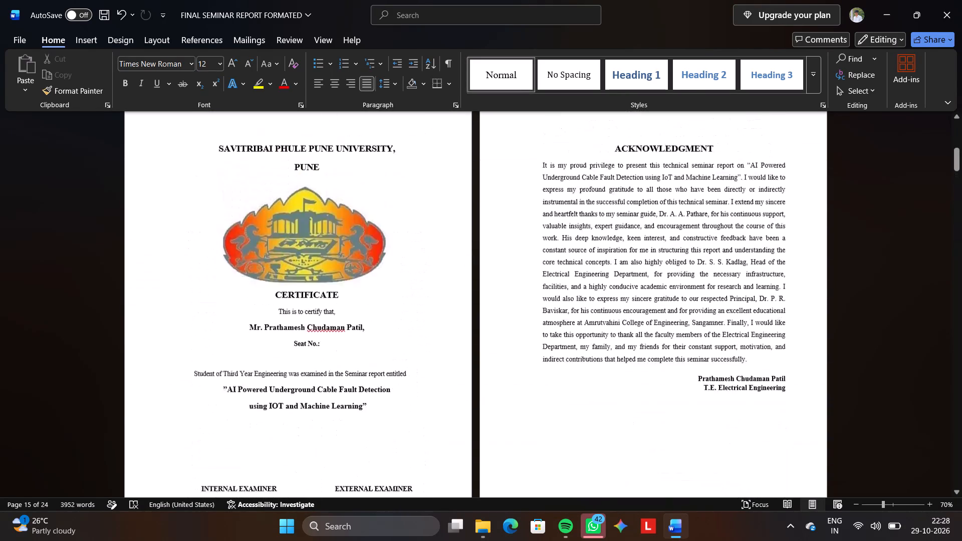
scroll(649, 370, down, 1)
scroll(649, 370, up, 1)
scroll(649, 370, down, 1)
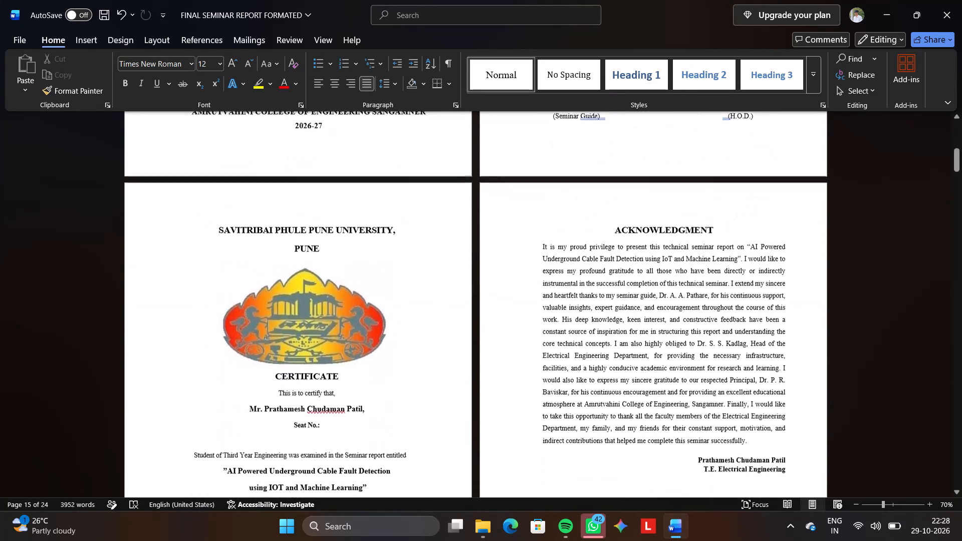
Place the cursor after the page number in the Chapter 1: Introduction row of the contents table.
scroll(649, 370, down, 3)
scroll(649, 370, right, 1)
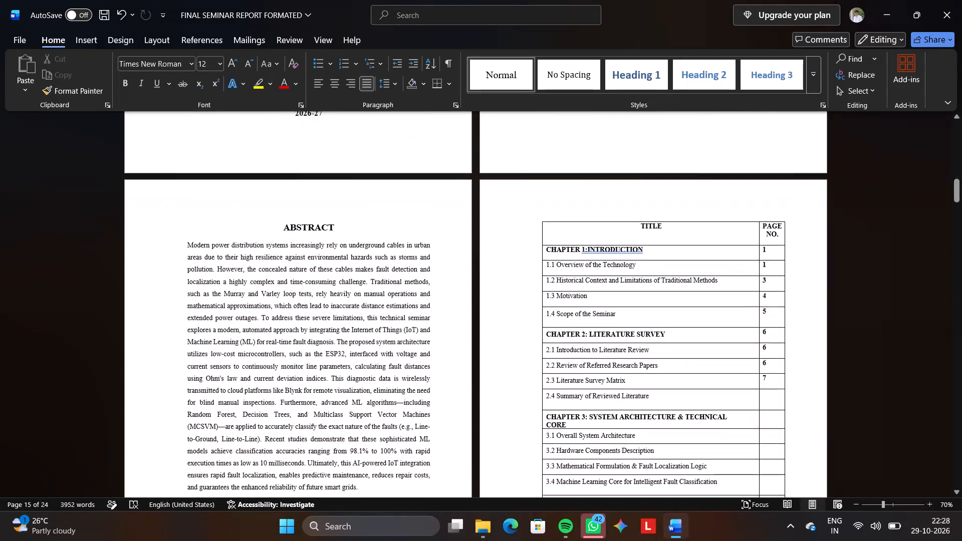
scroll(649, 370, right, 1)
click(772, 246)
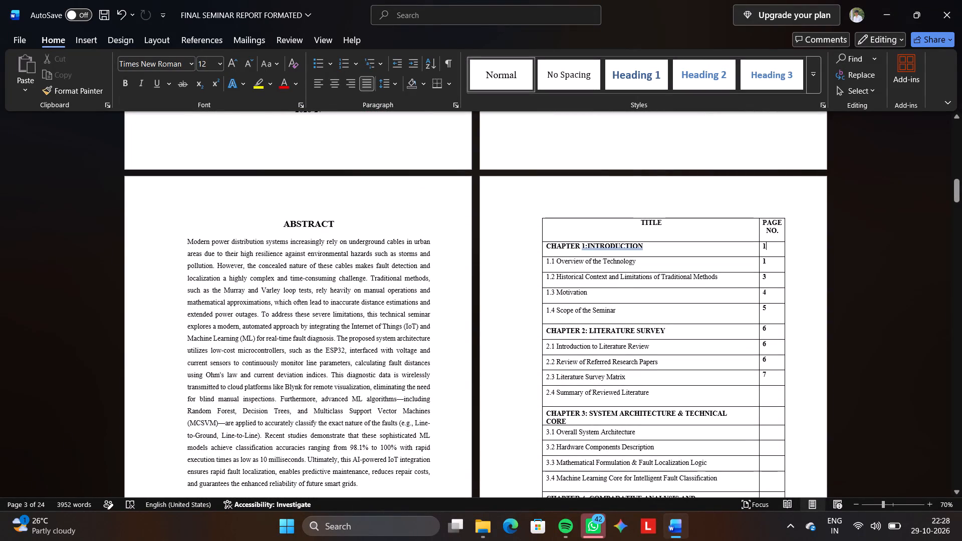
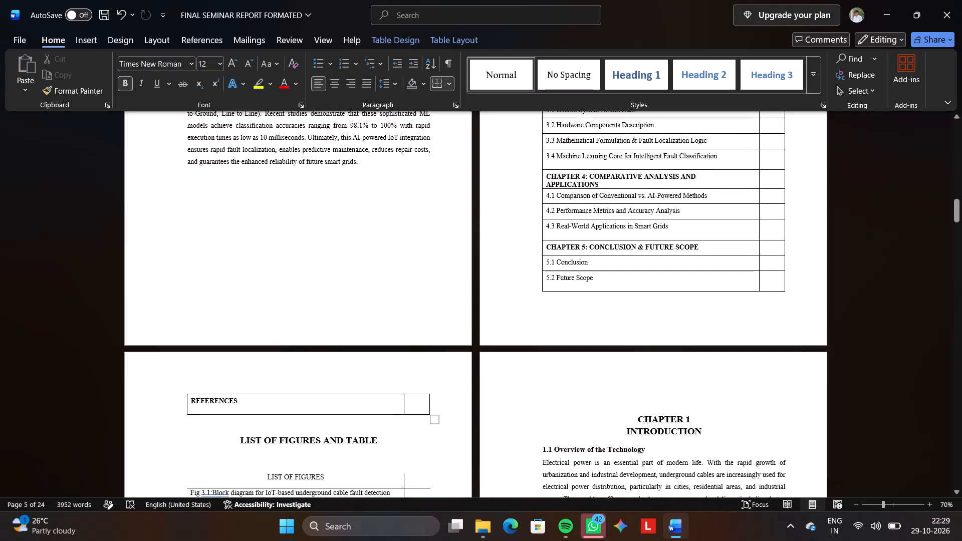
Open the Section 2 footer on the Chapter 1 page and unlink it from the previous section.
scroll(802, 326, down, 5)
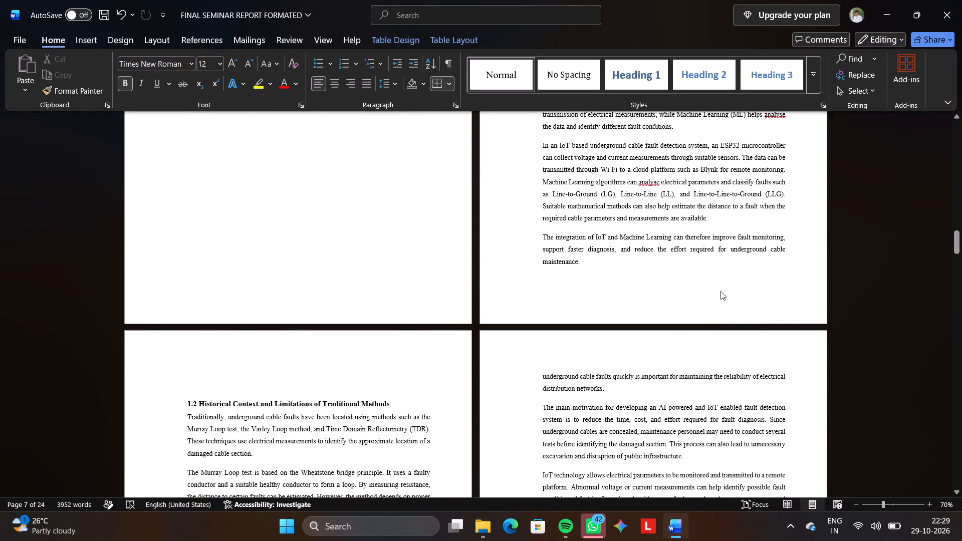
double_click(720, 291)
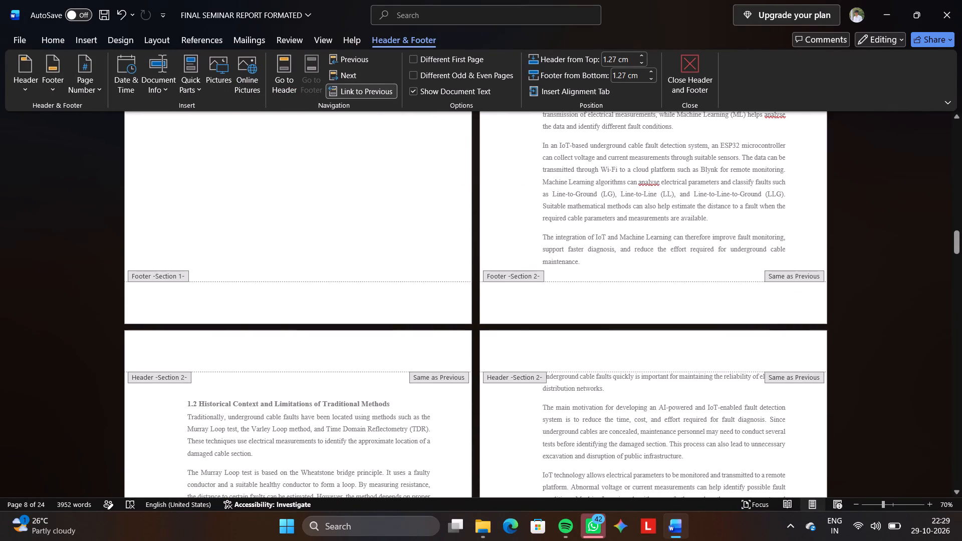
click(380, 90)
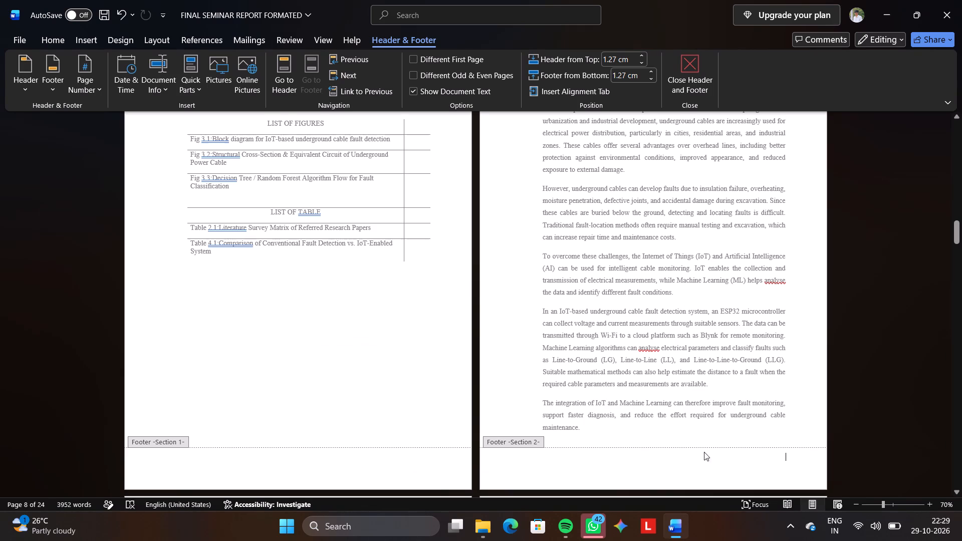
Format the Section 2 page numbers as 1, 2, 3 with numbering starting at 1.
click(94, 93)
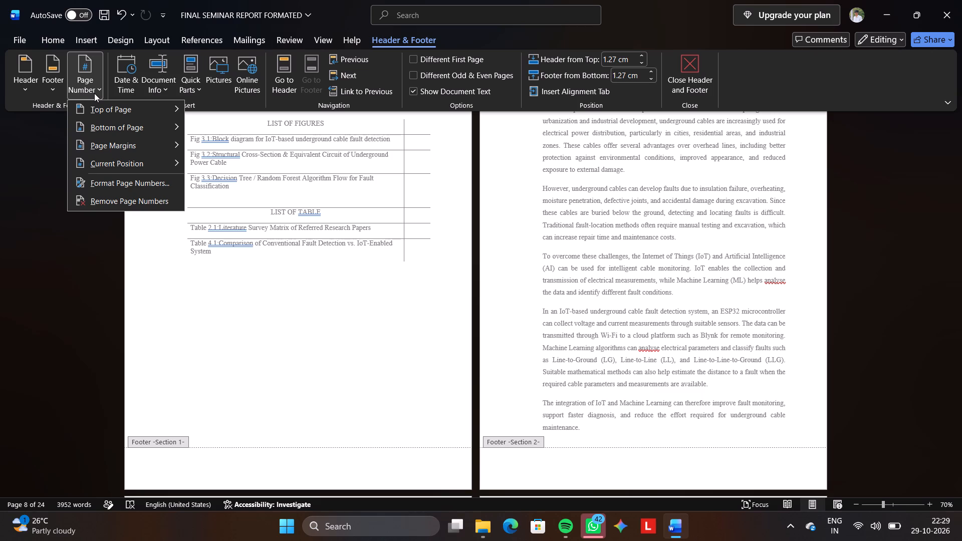
click(141, 178)
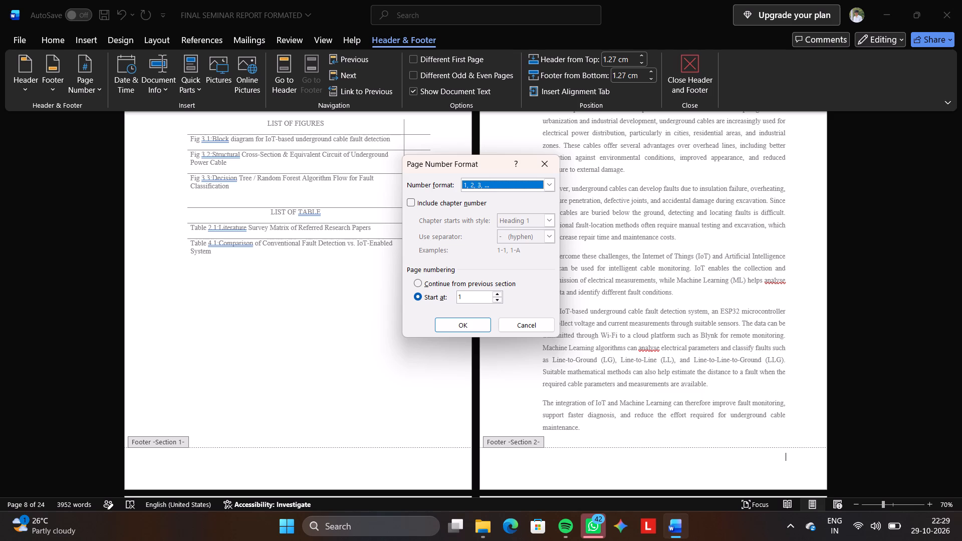
click(444, 323)
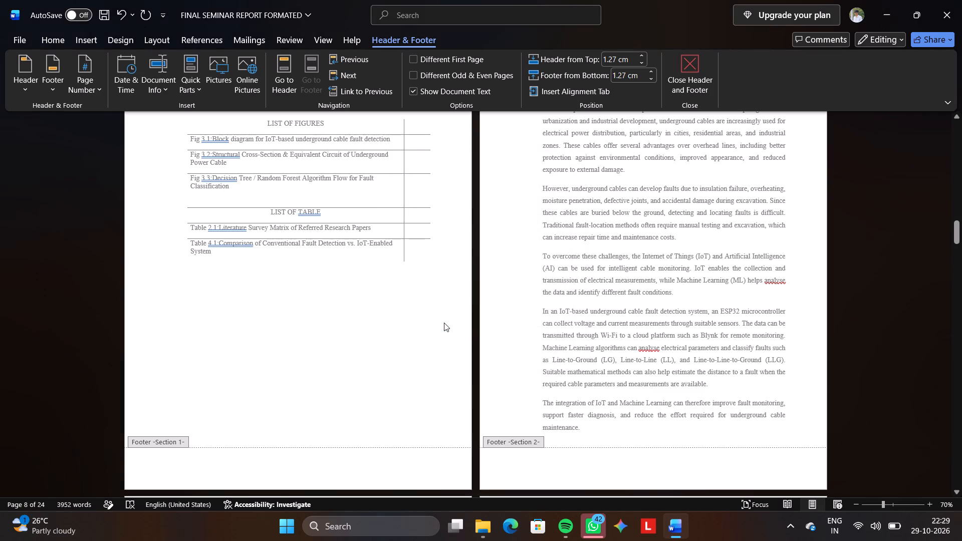
Insert a Plain Number 2 page number at the bottom of the Section 2 pages and leave header and footer editing.
click(91, 84)
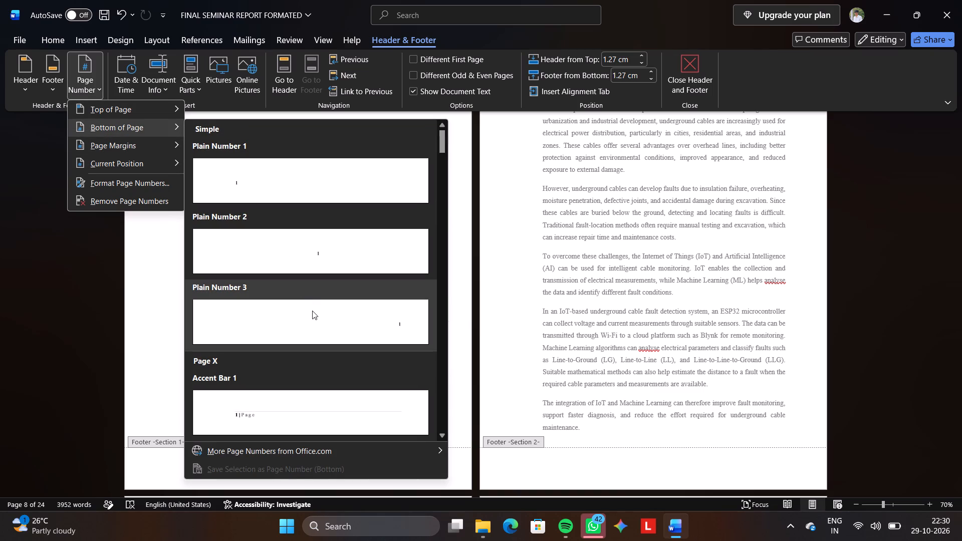
click(311, 261)
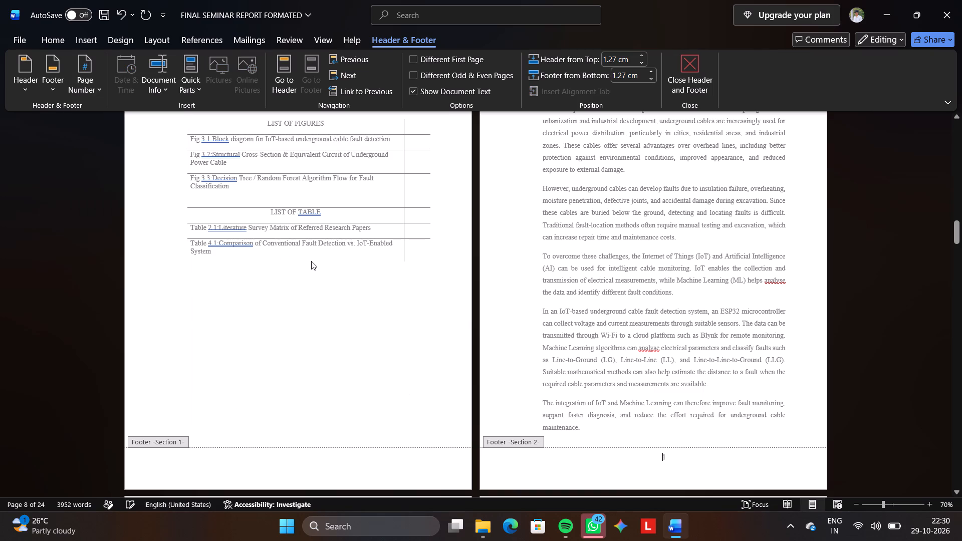
scroll(378, 367, down, 1)
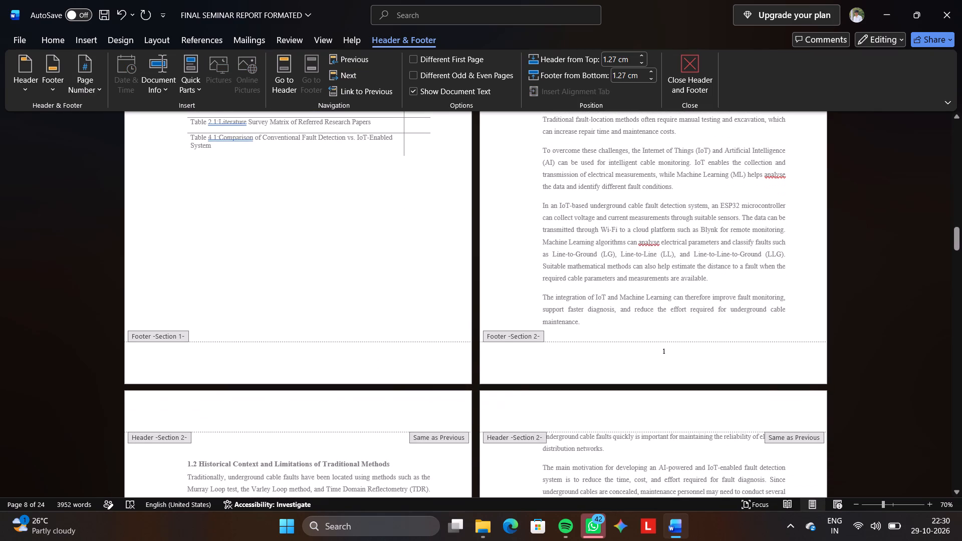
click(690, 81)
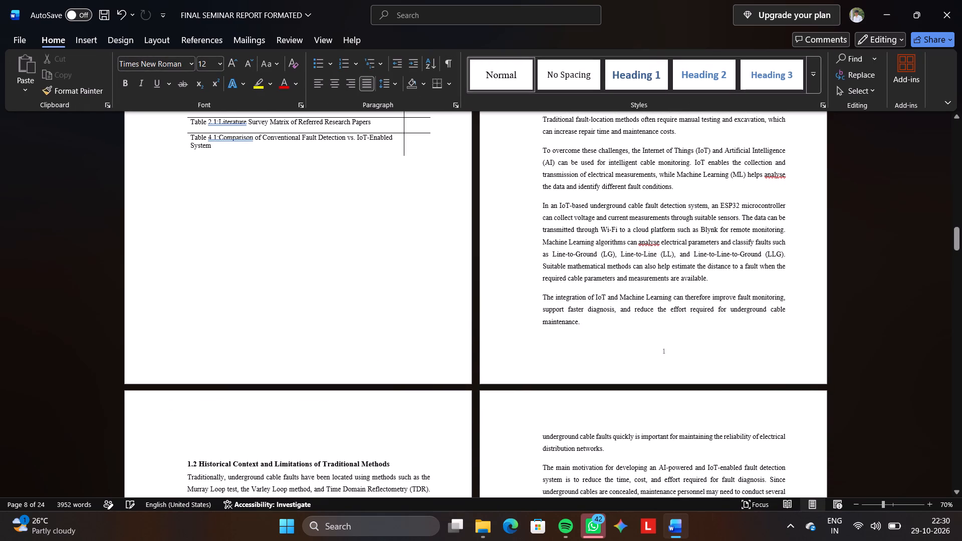
Select the page number in the footer of the 1.3 Motivation page and set its font colour to Automatic.
scroll(636, 217, down, 3)
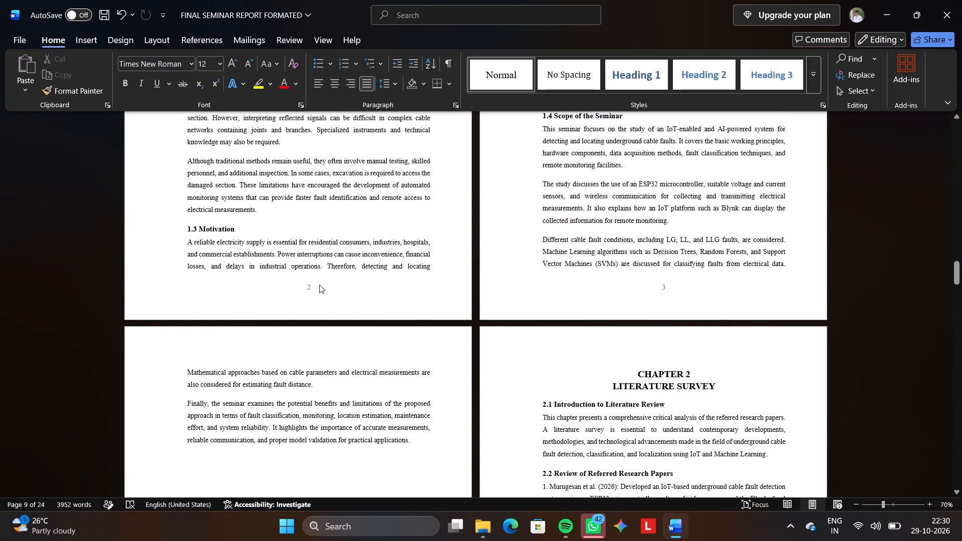
click(316, 286)
double_click(316, 286)
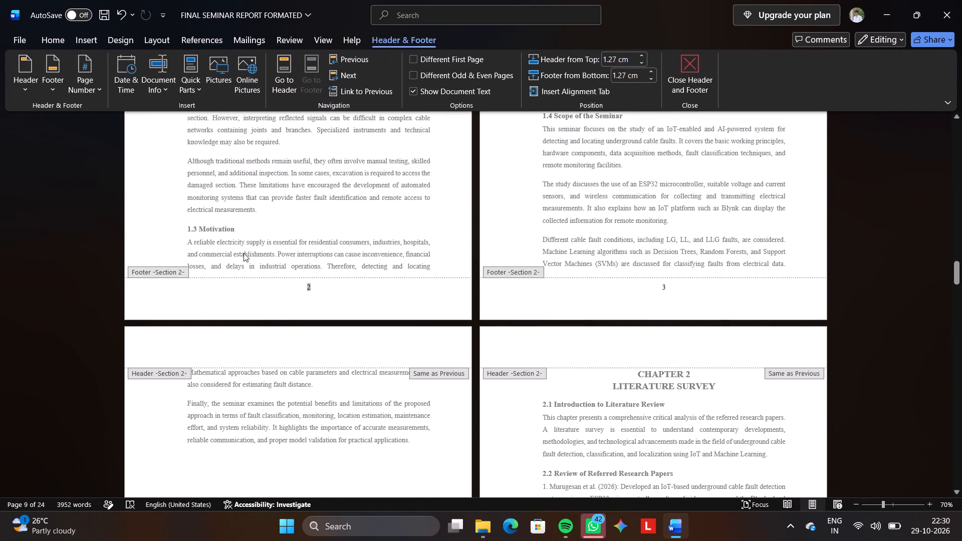
click(63, 43)
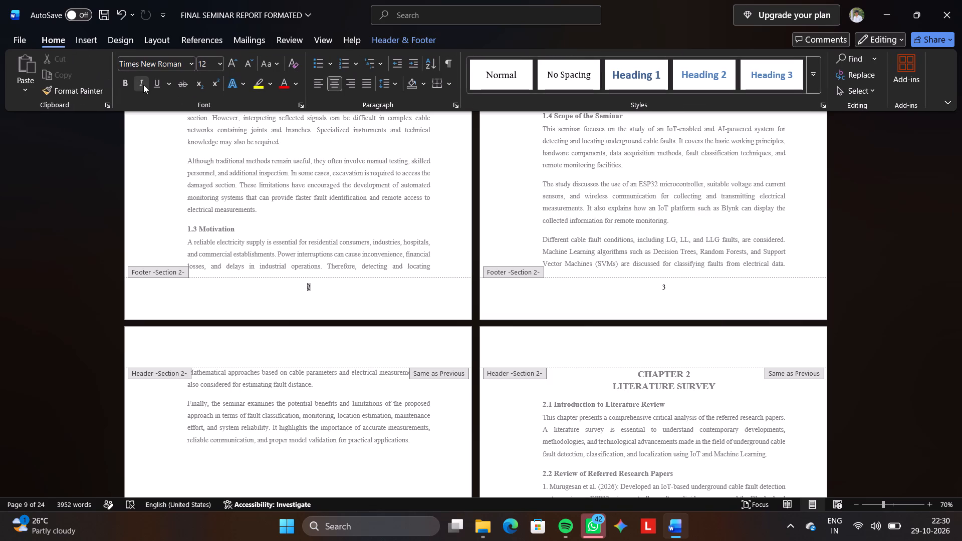
click(294, 86)
click(287, 124)
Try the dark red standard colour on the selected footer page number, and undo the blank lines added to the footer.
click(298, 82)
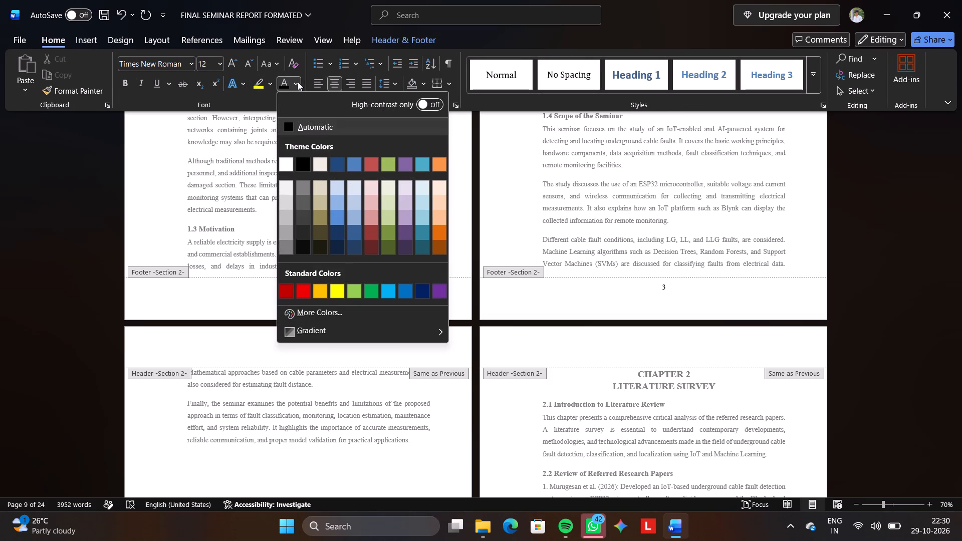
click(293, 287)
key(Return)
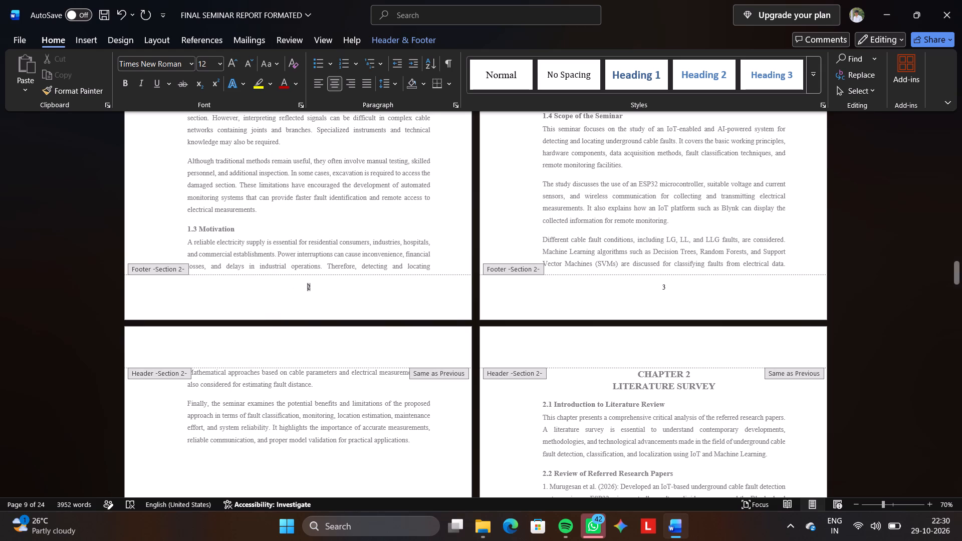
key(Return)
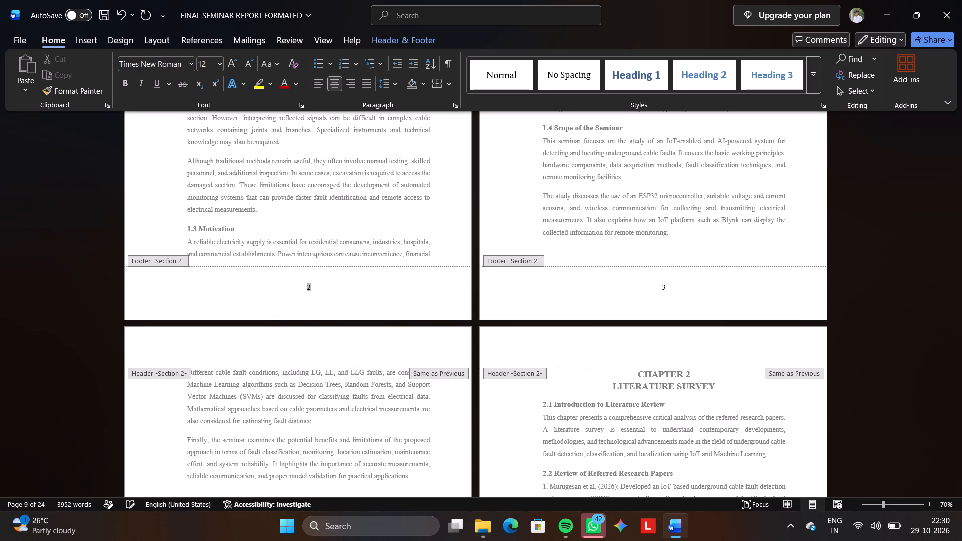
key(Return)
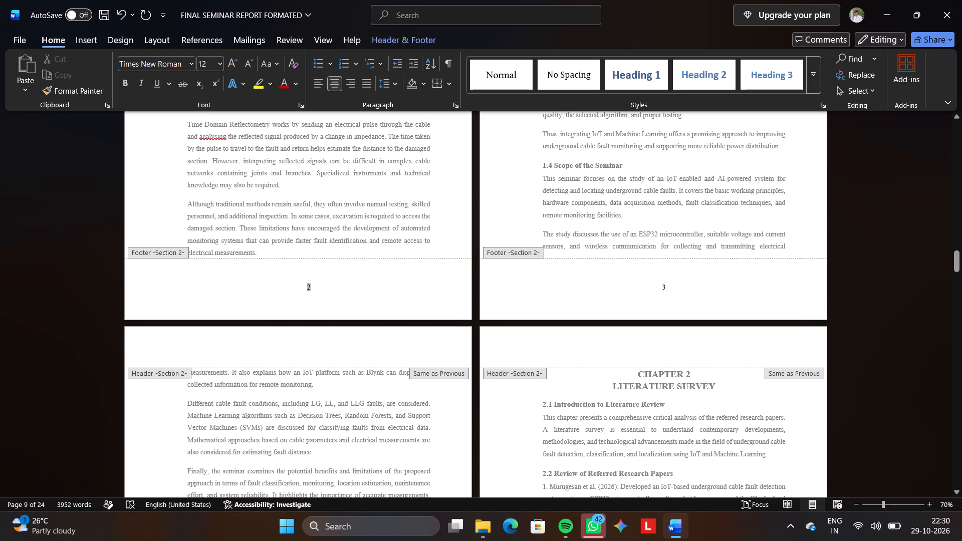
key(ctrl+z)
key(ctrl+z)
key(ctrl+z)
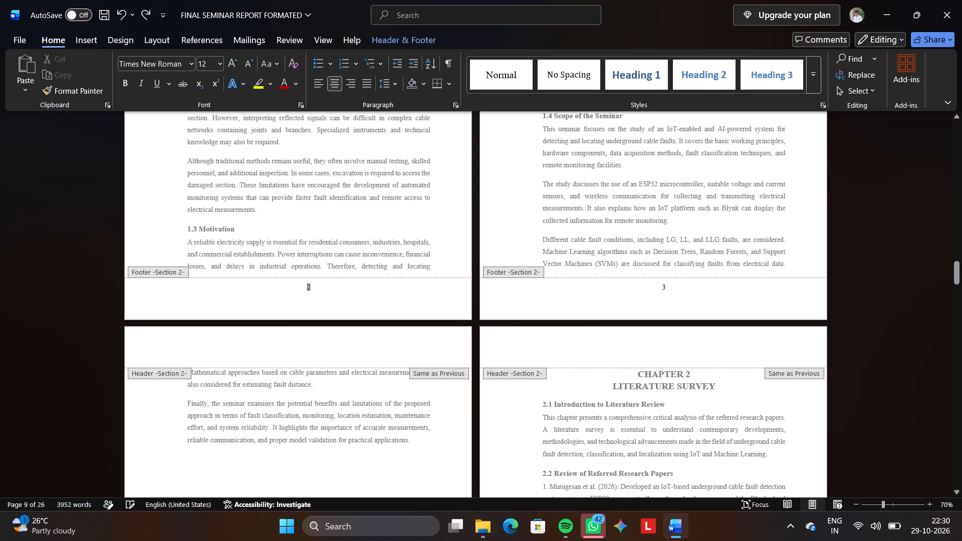
Go back to the footer on the first Chapter 1 page and leave header and footer editing.
scroll(315, 291, up, 3)
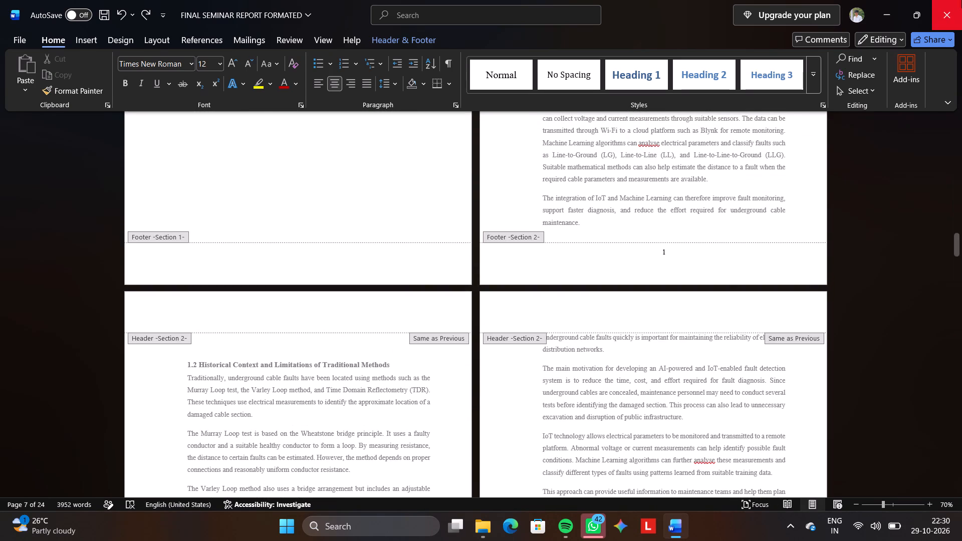
click(586, 274)
triple_click(586, 274)
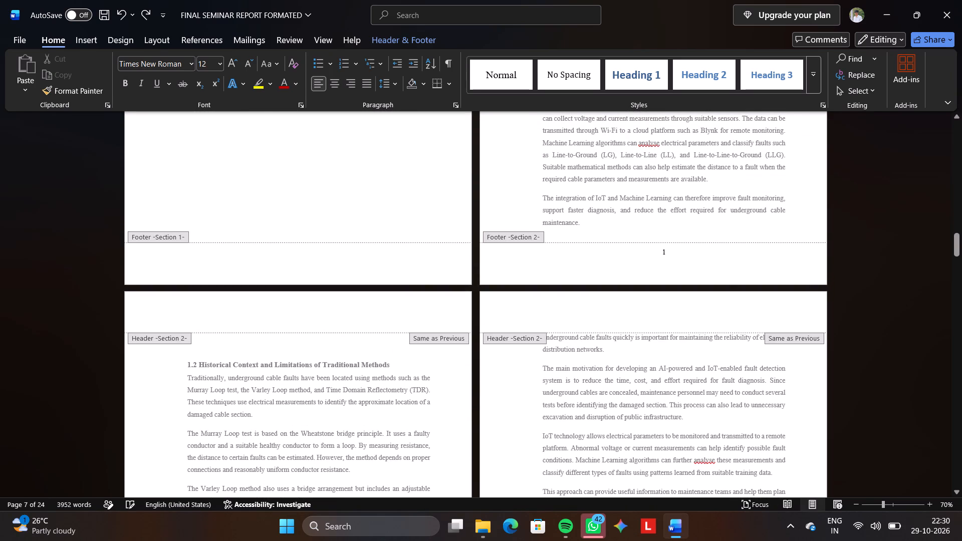
click(423, 37)
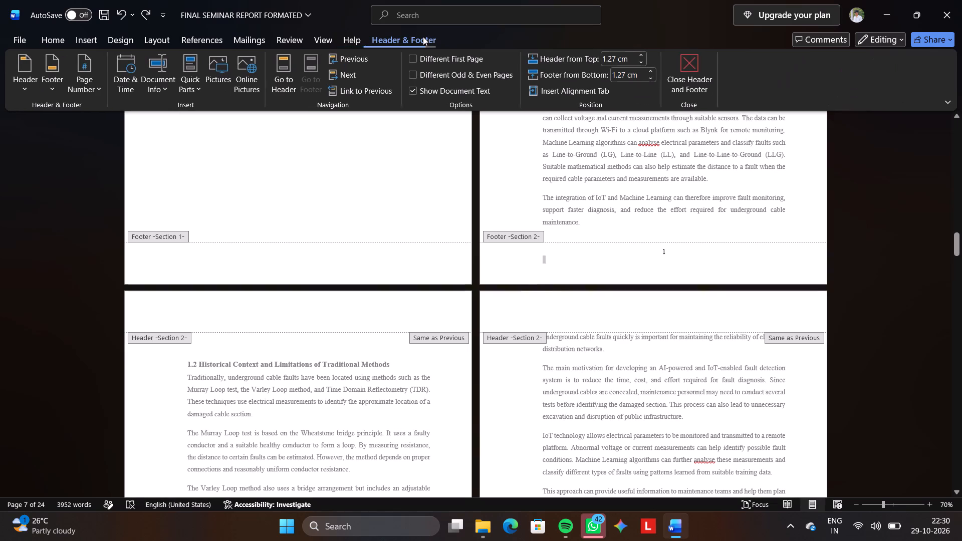
click(679, 70)
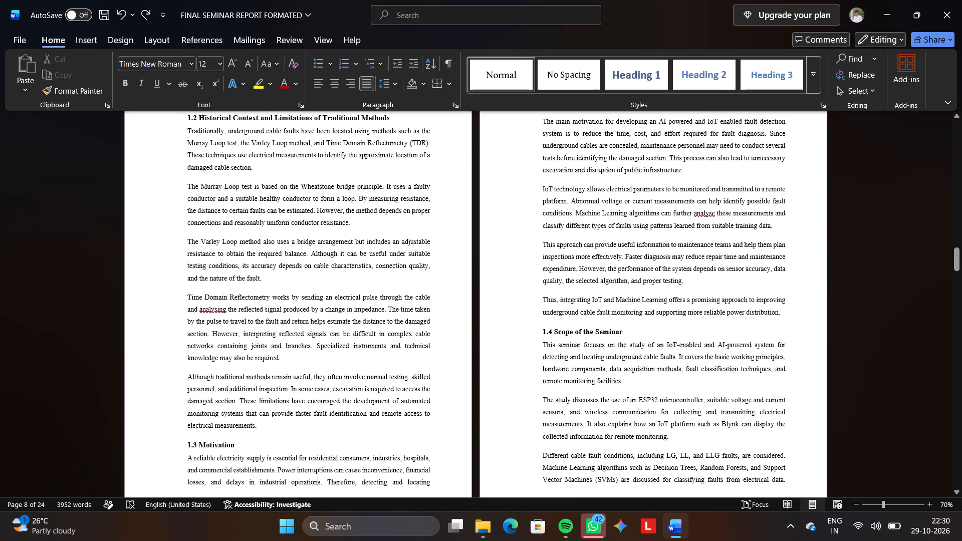
Look through the pages from Chapter 1 into Chapter 2 to check the footer page numbers.
scroll(663, 128, down, 4)
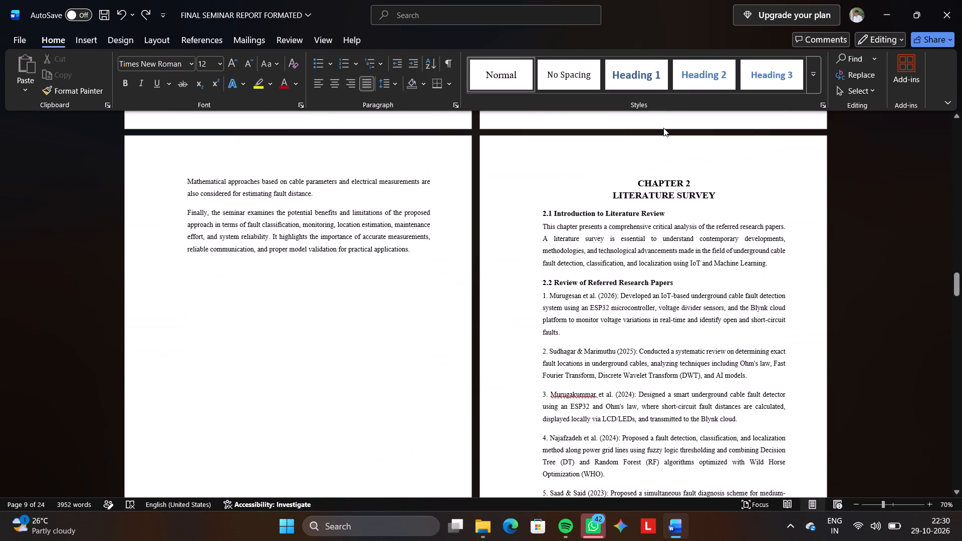
scroll(663, 128, down, 1)
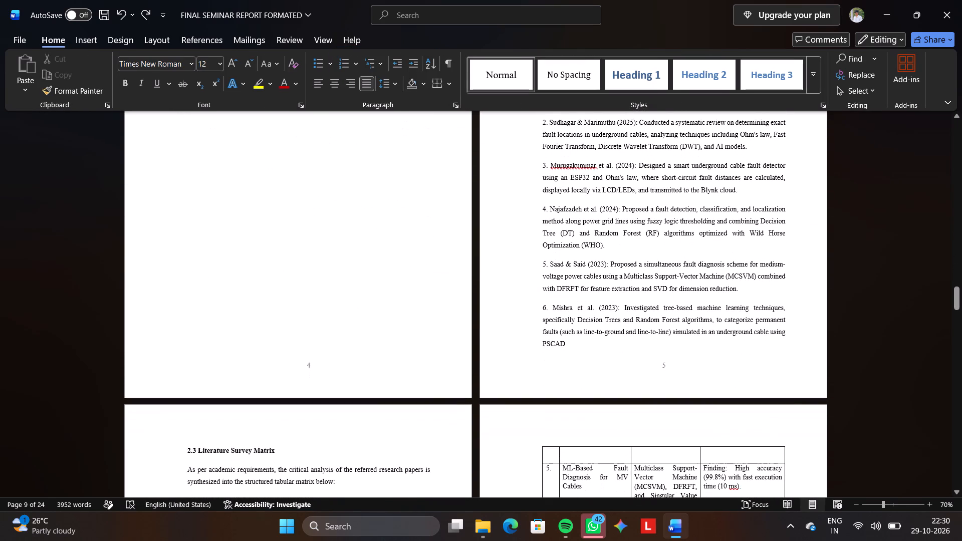
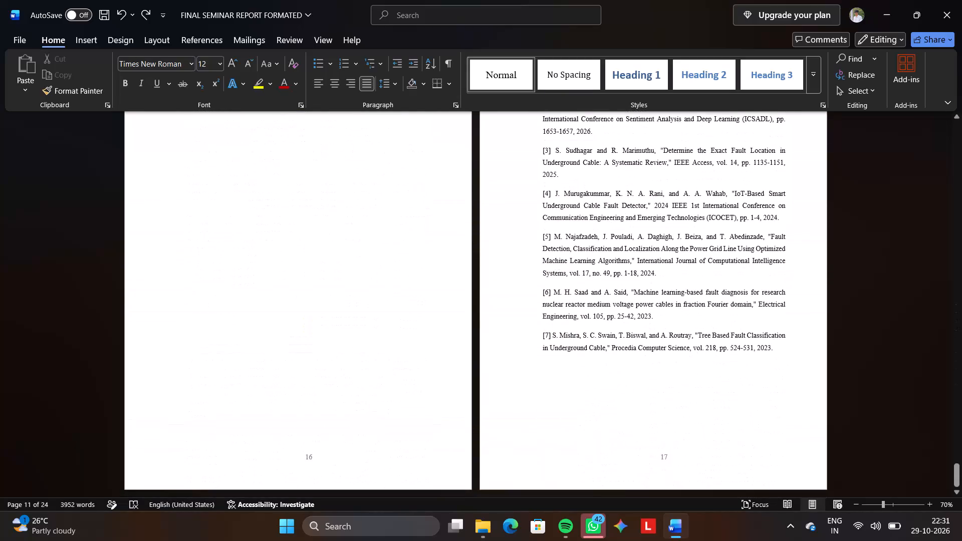
Preview the report for printing and send all pages to Microsoft Print to PDF in portrait orientation.
scroll(663, 128, up, 1)
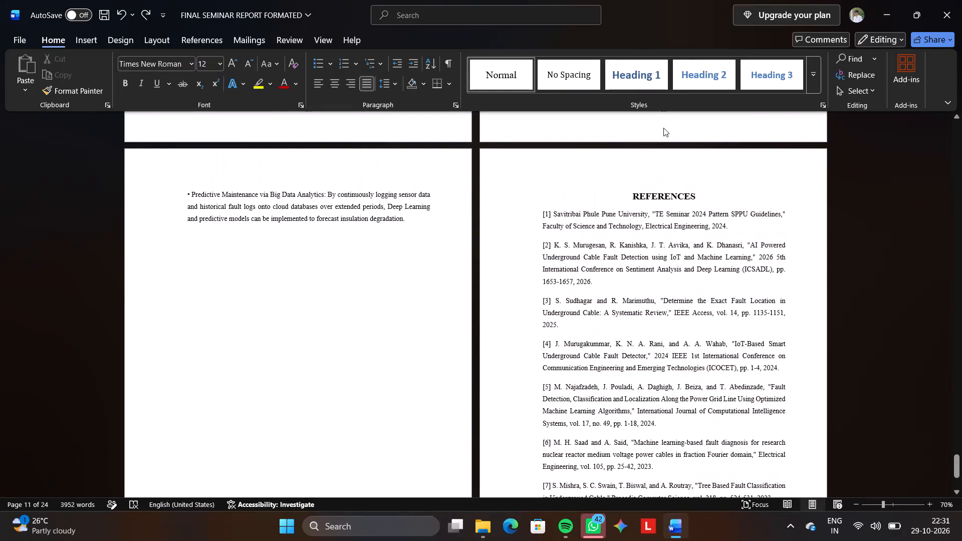
scroll(663, 128, up, 20)
scroll(663, 128, up, 19)
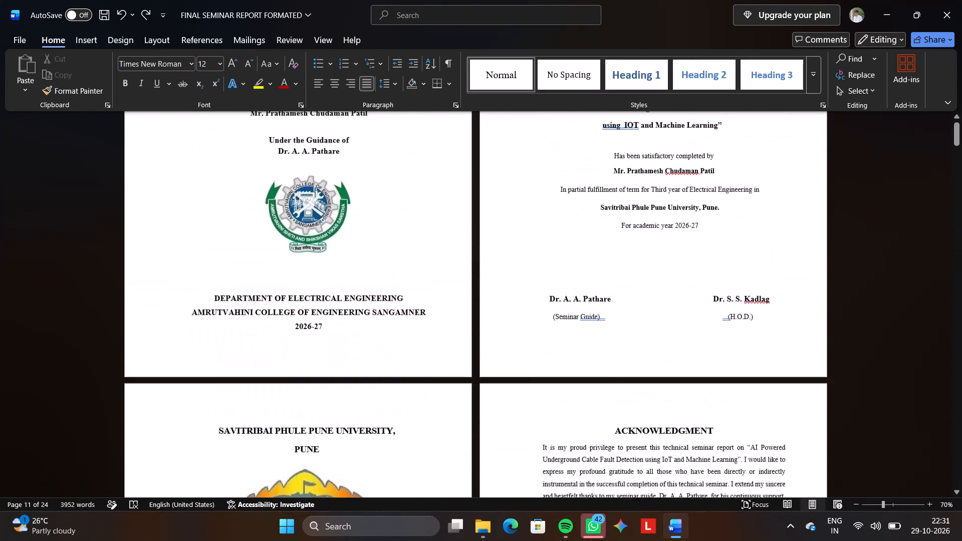
scroll(663, 128, up, 7)
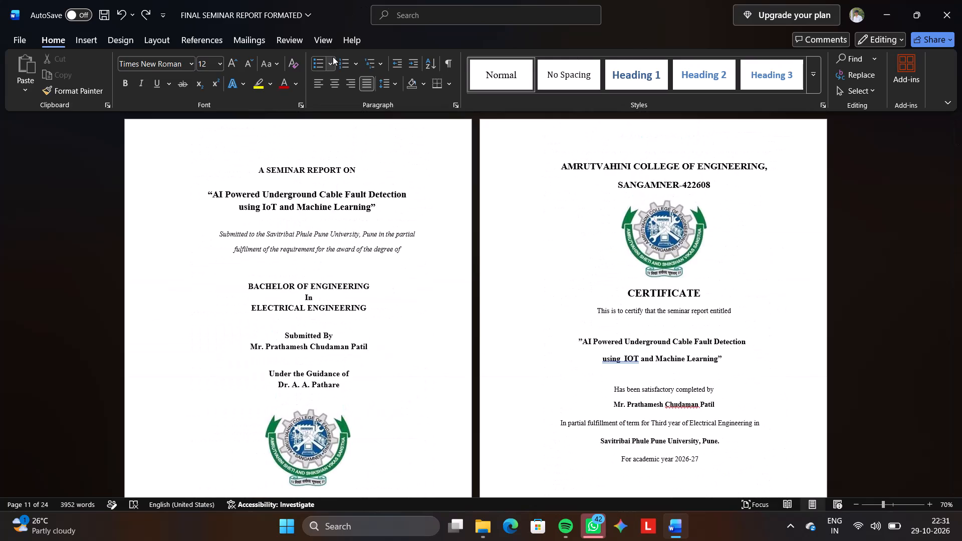
key(ctrl+p)
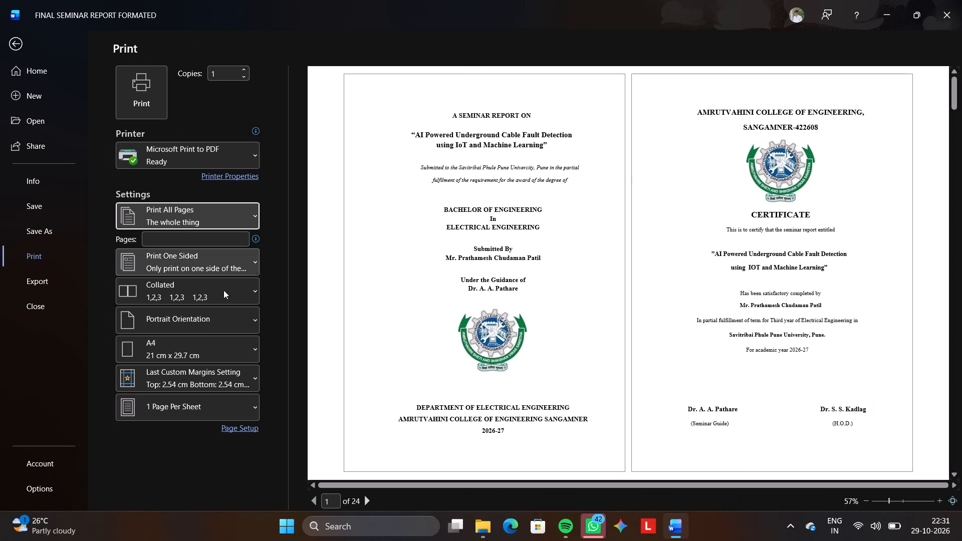
scroll(341, 280, down, 13)
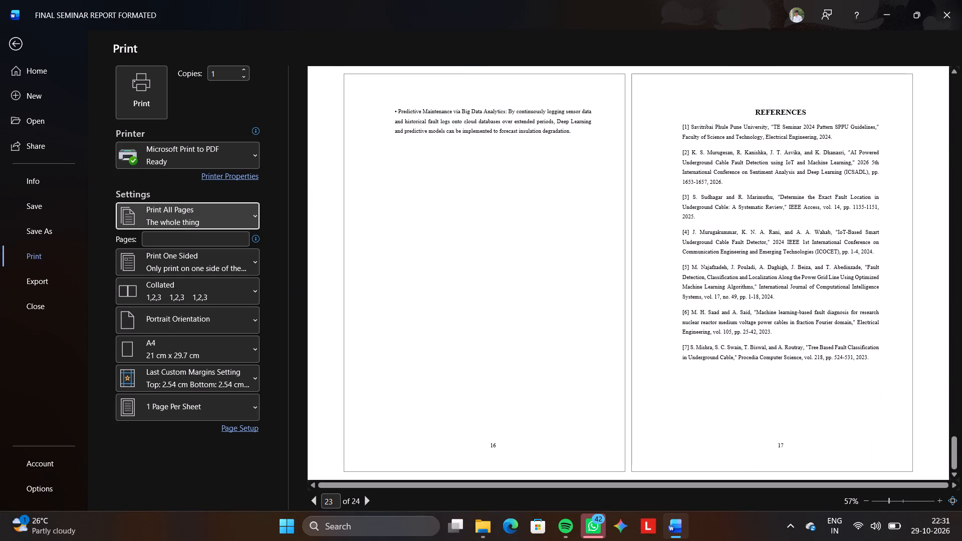
scroll(341, 280, up, 14)
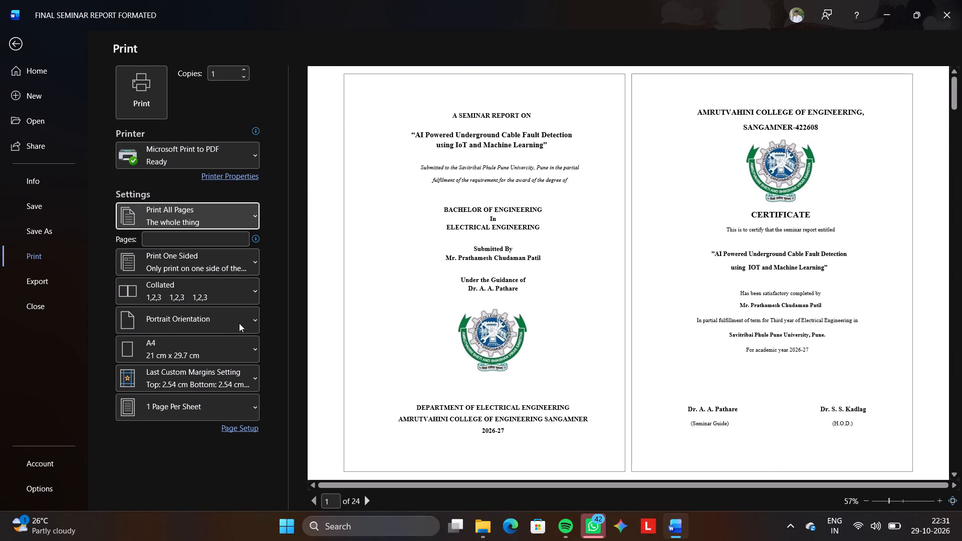
click(239, 323)
click(218, 345)
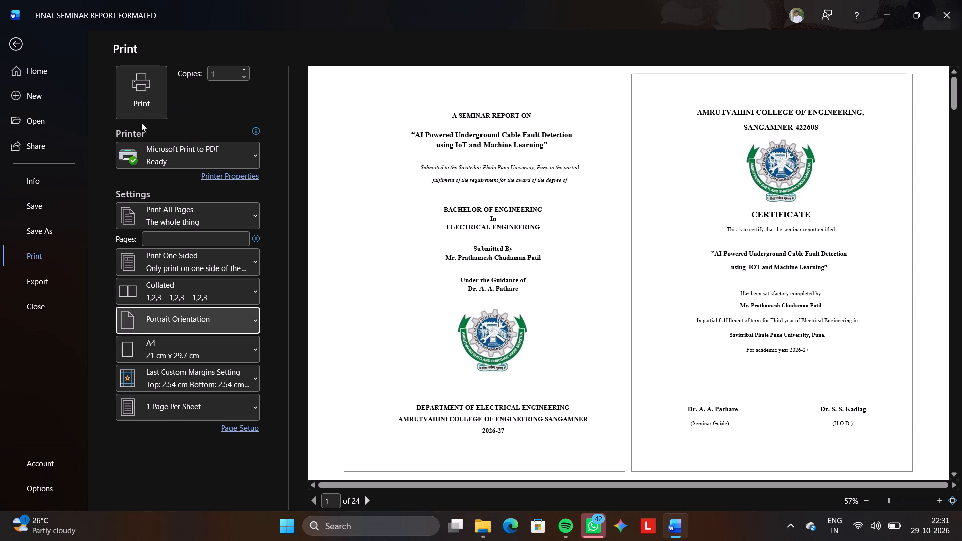
click(126, 103)
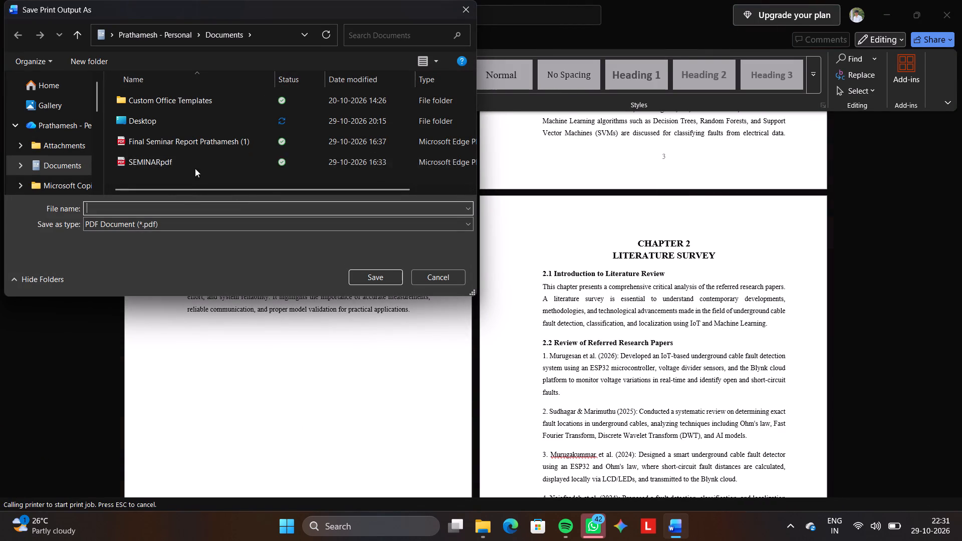
Name the PDF output "FINAL SEMINAR REPORT FORMATED." without the docx extension and save it in the Documents folder.
click(212, 207)
key(f)
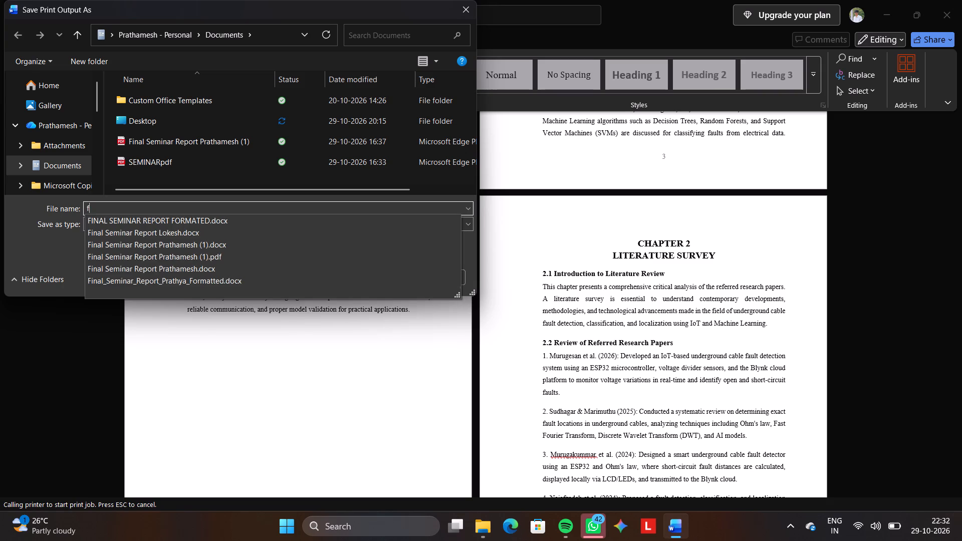
click(227, 221)
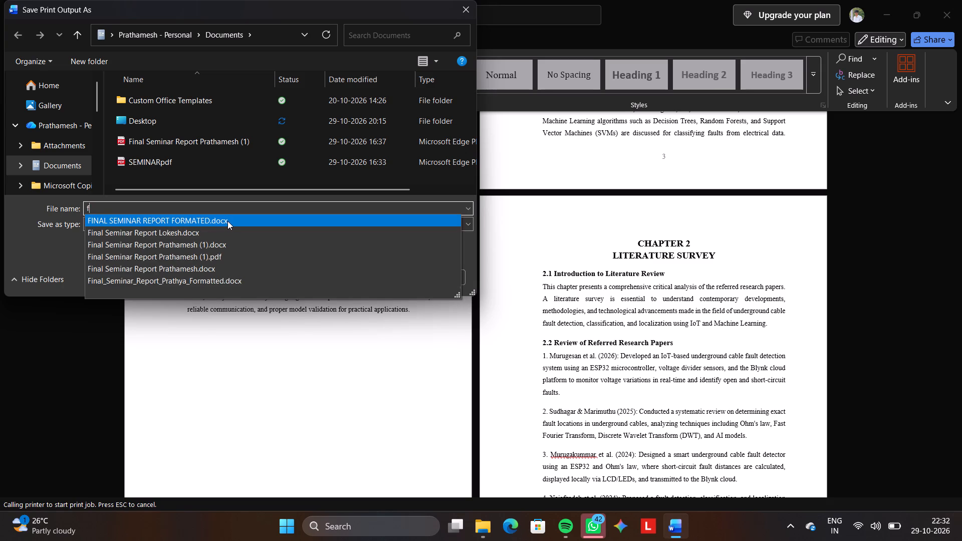
click(227, 221)
click(243, 202)
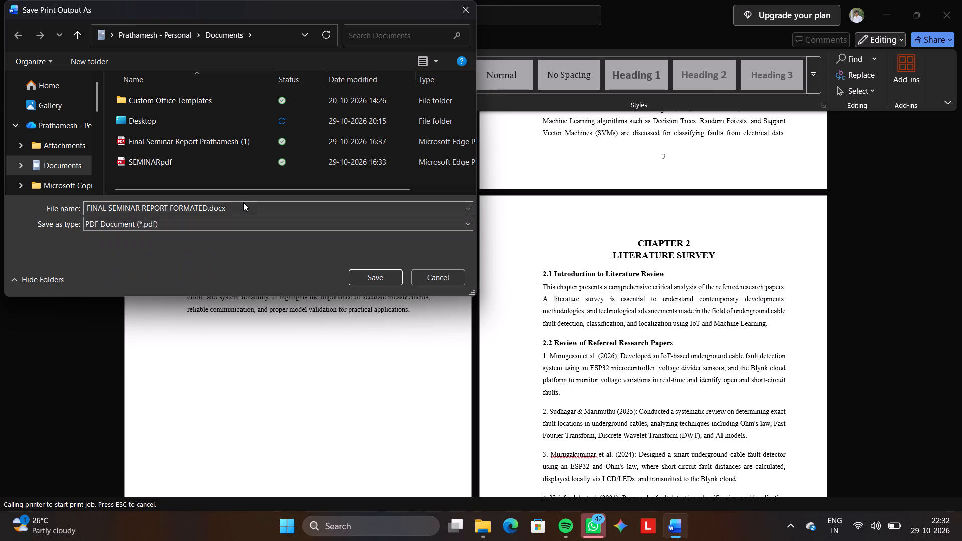
click(228, 209)
click(228, 209)
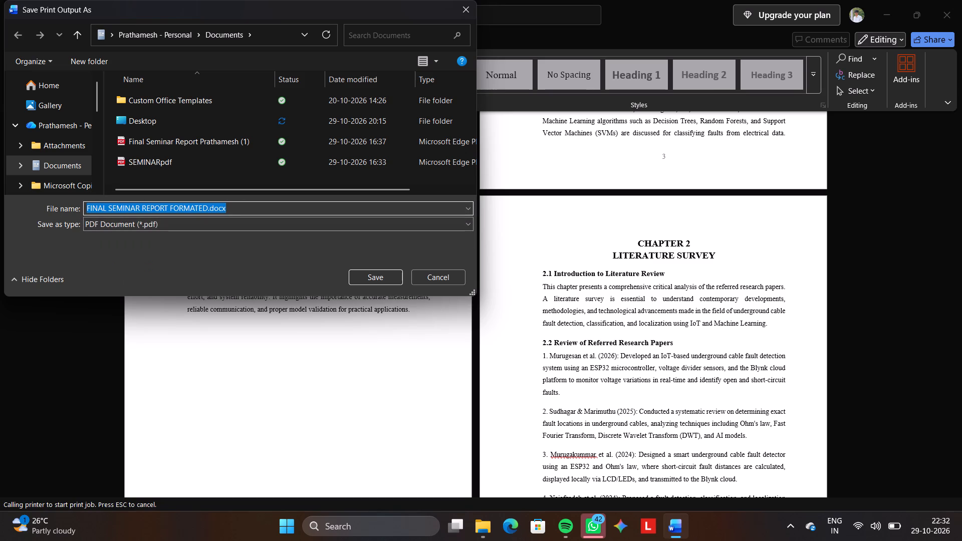
key(BackSpace)
key(BackSpace)
key(BackSpace)
key(BackSpace)
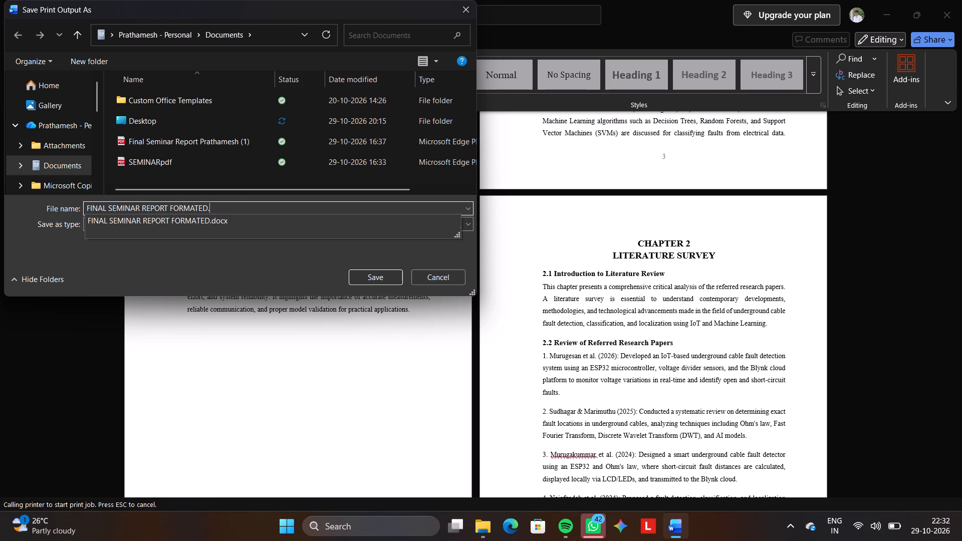
click(364, 279)
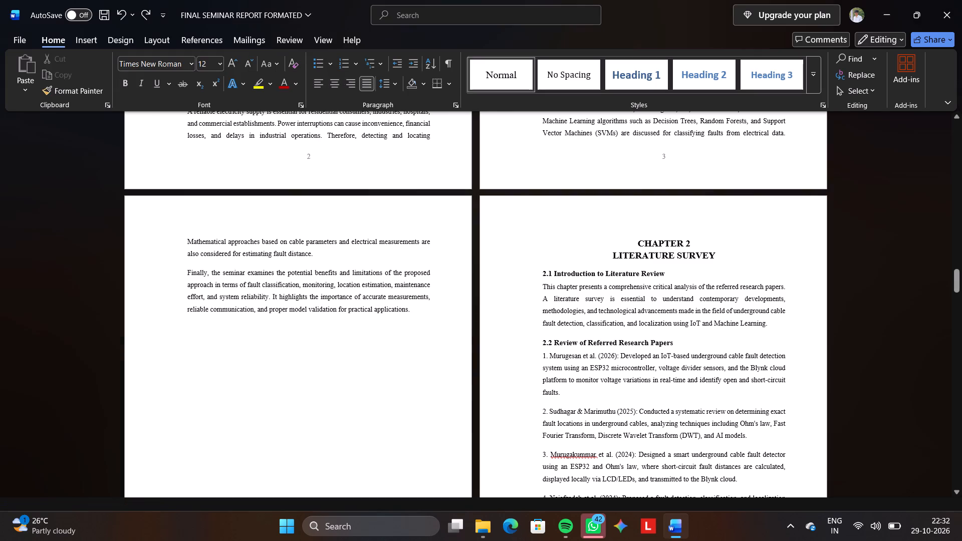
Open the new FINAL SEMINAR REPORT FORMATED PDF from the Documents folder in File Explorer and look over its title and certificate pages.
click(488, 525)
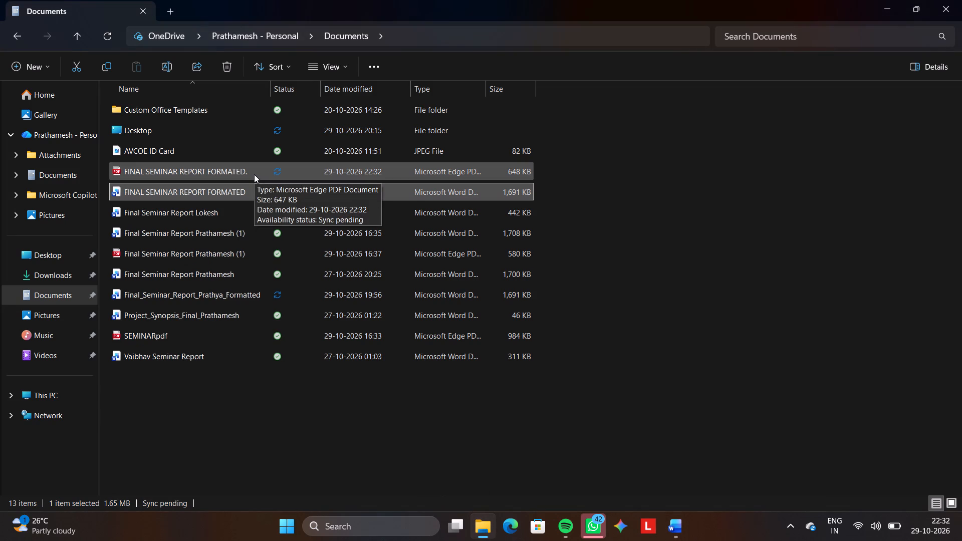
double_click(254, 174)
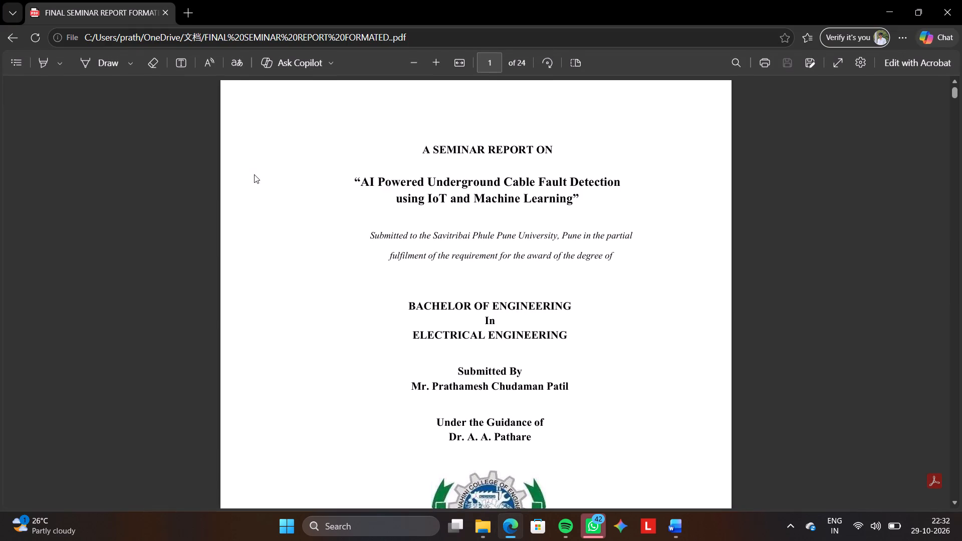
scroll(254, 174, down, 3)
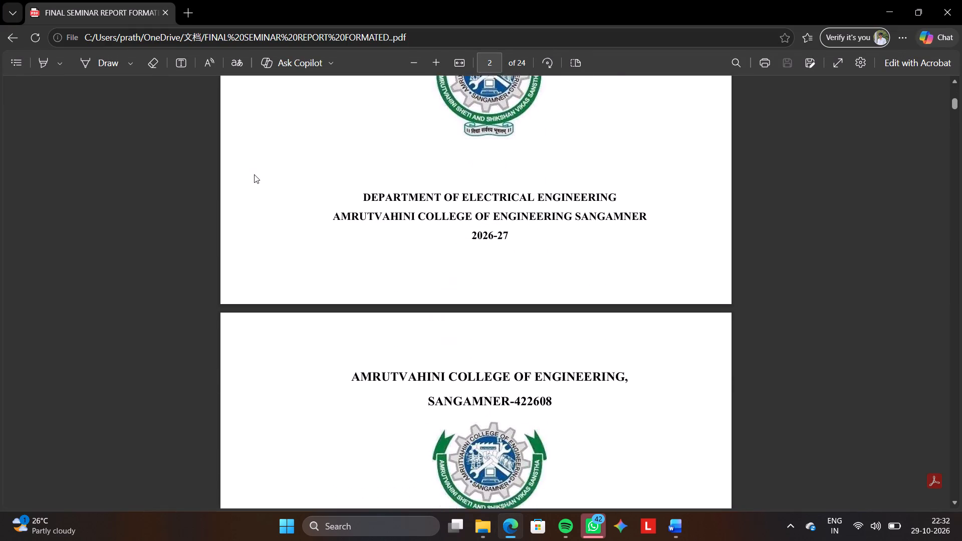
scroll(254, 174, down, 6)
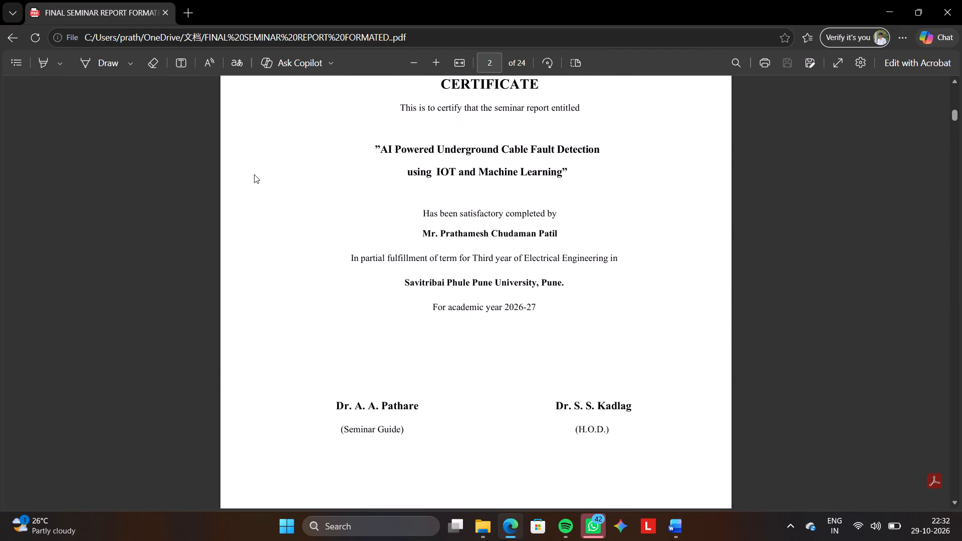
Switch back to Word, check the report through to the References page, and save the document.
click(671, 526)
scroll(500, 285, down, 1)
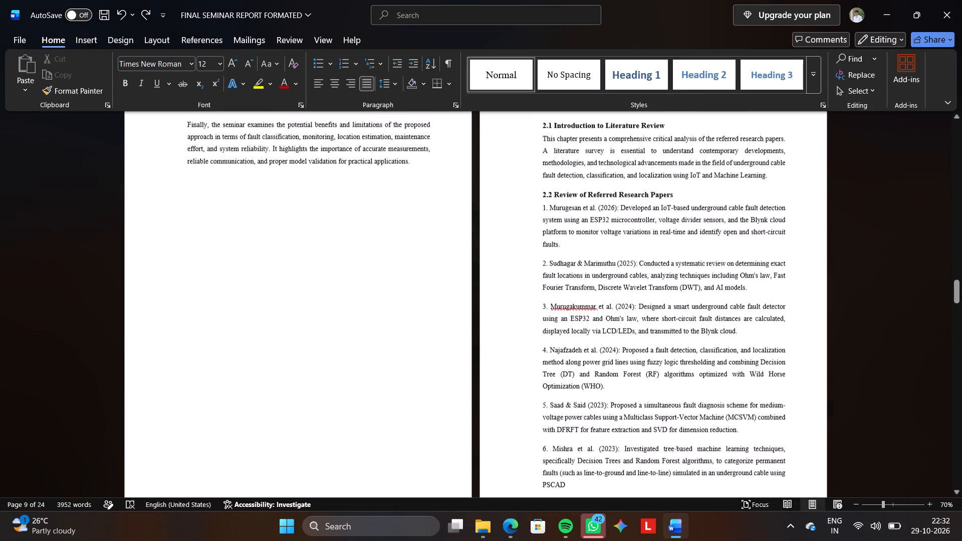
scroll(500, 285, down, 3)
scroll(500, 285, down, 20)
scroll(500, 285, down, 2)
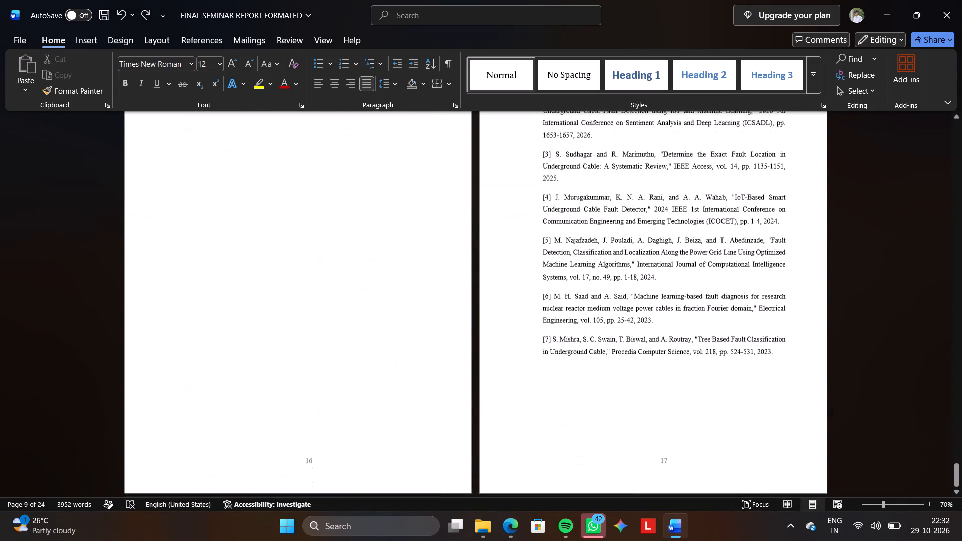
key(ctrl+s)
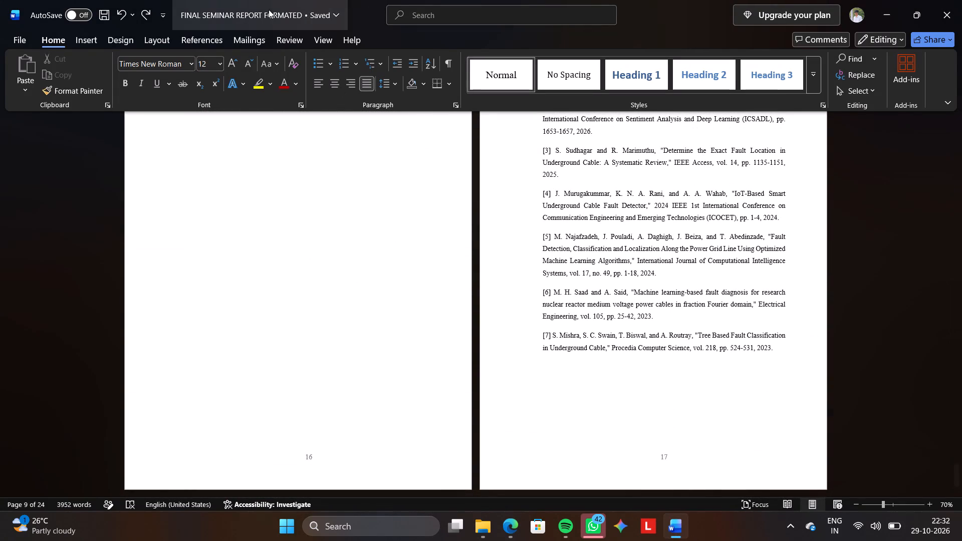
click(26, 43)
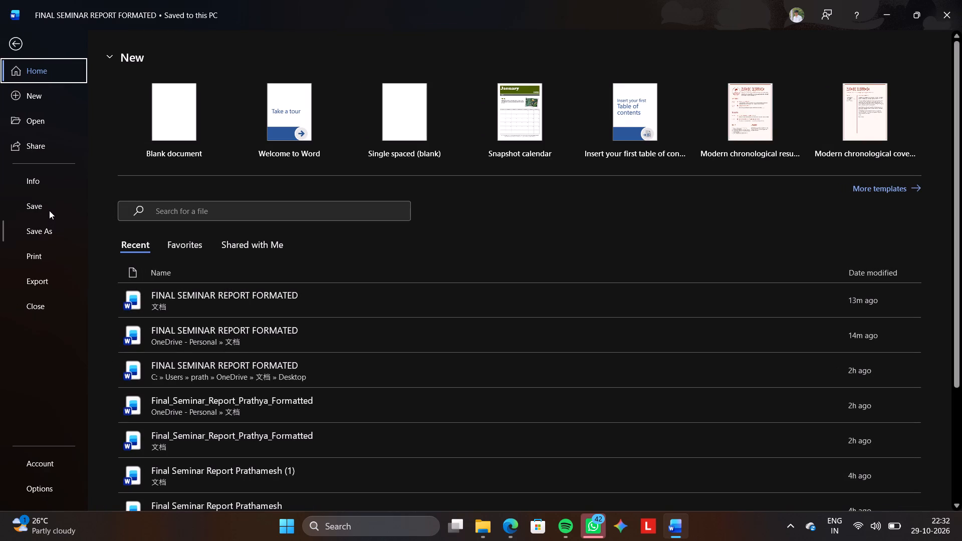
click(49, 210)
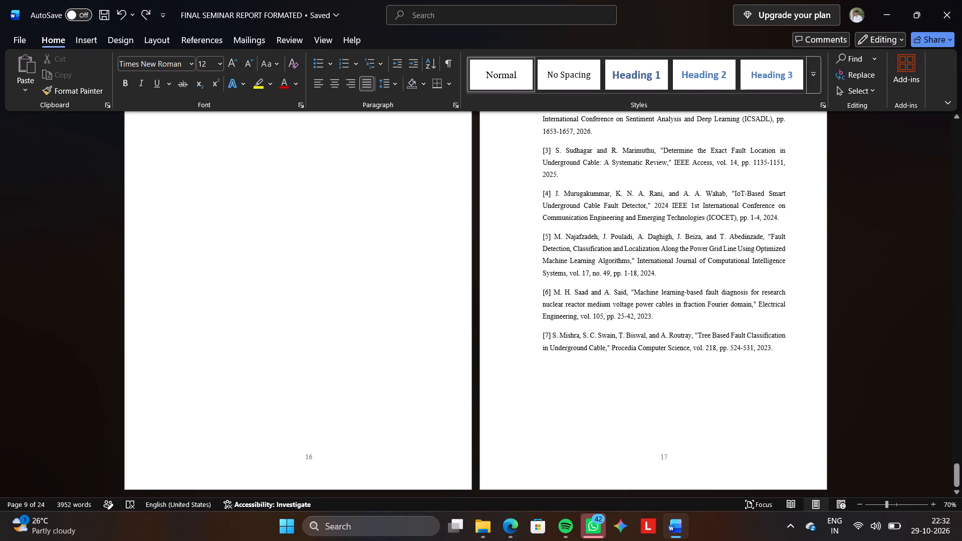
click(12, 35)
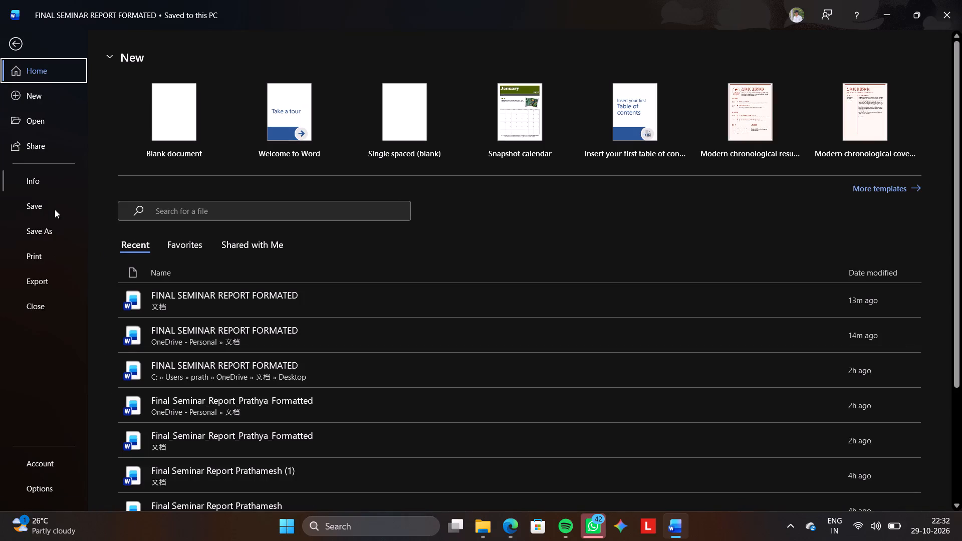
click(43, 227)
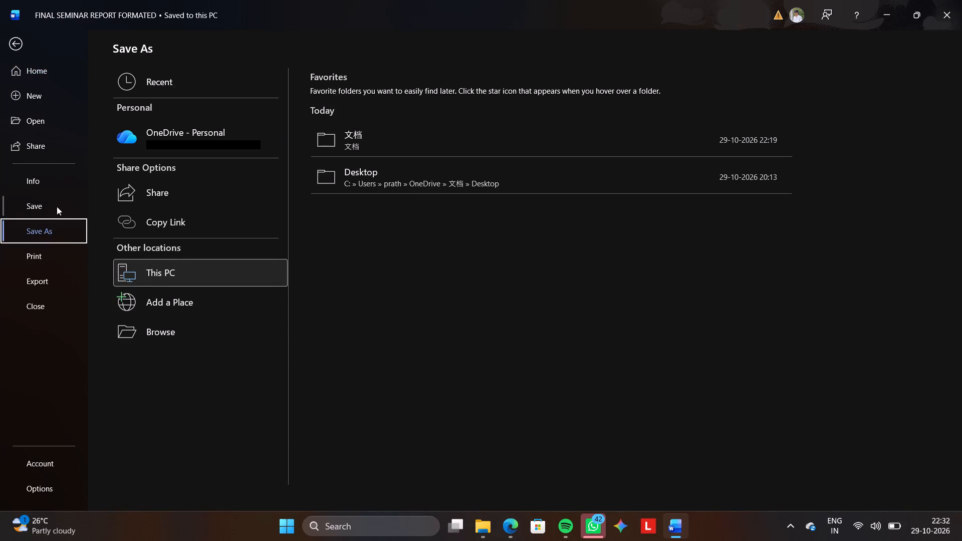
click(53, 206)
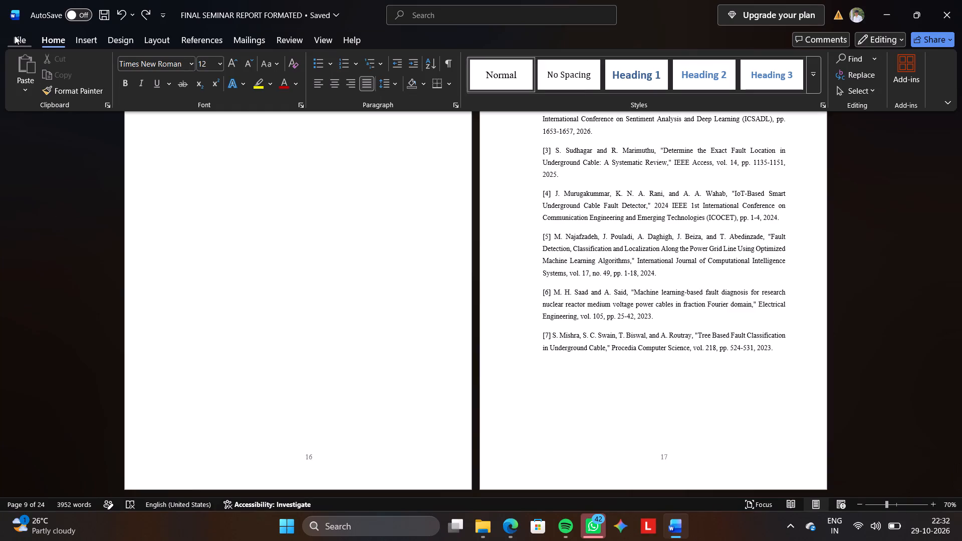
Use Save As to save the report as a Word document over FINAL SEMINAR REPORT FORMATED in the Documents folder.
click(15, 36)
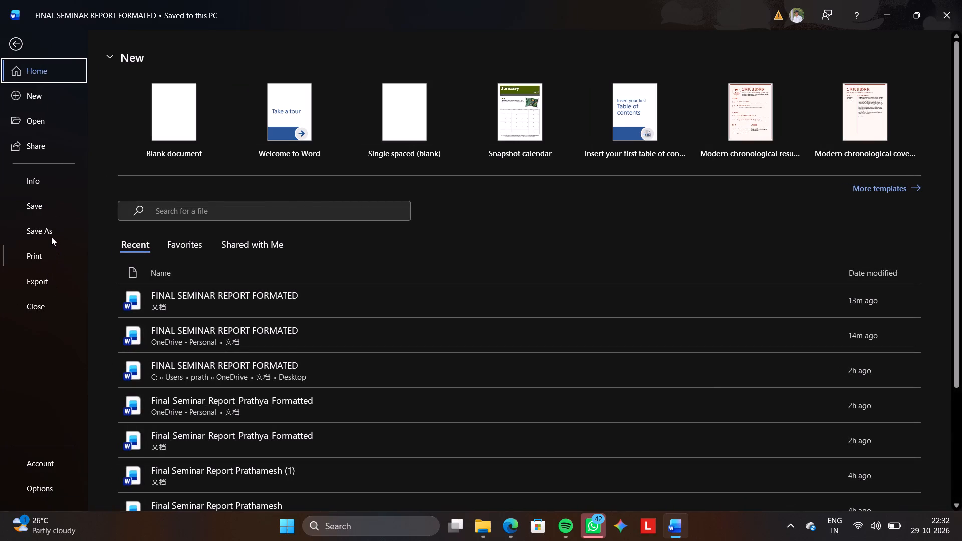
click(51, 237)
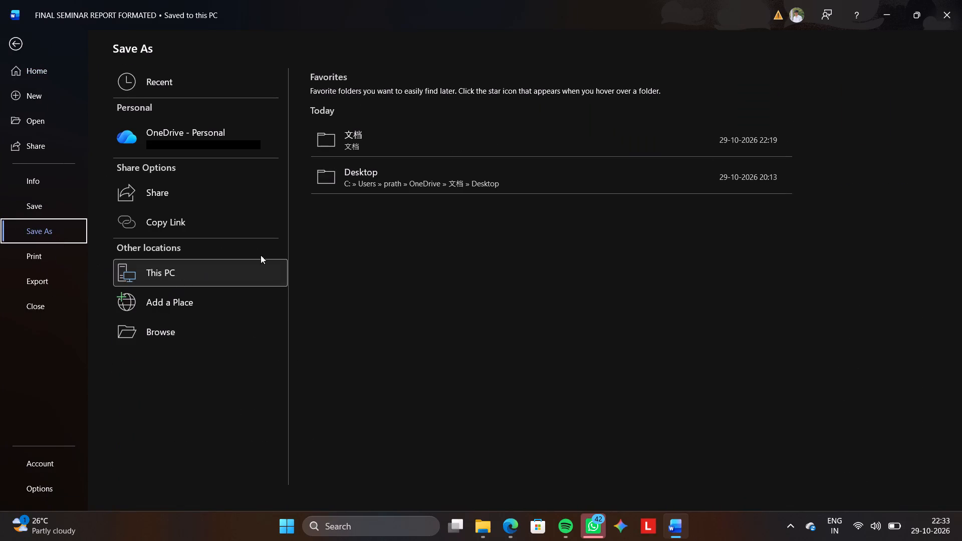
click(381, 194)
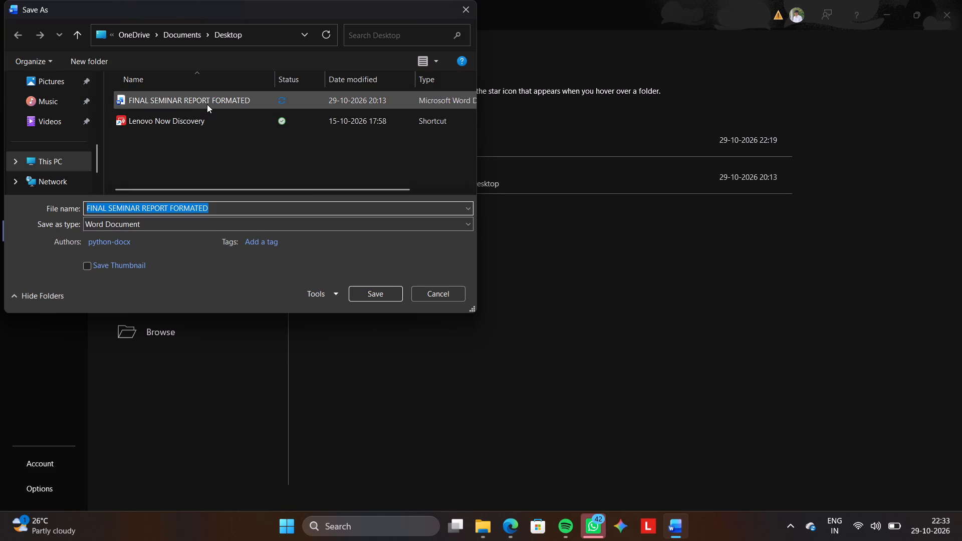
click(207, 104)
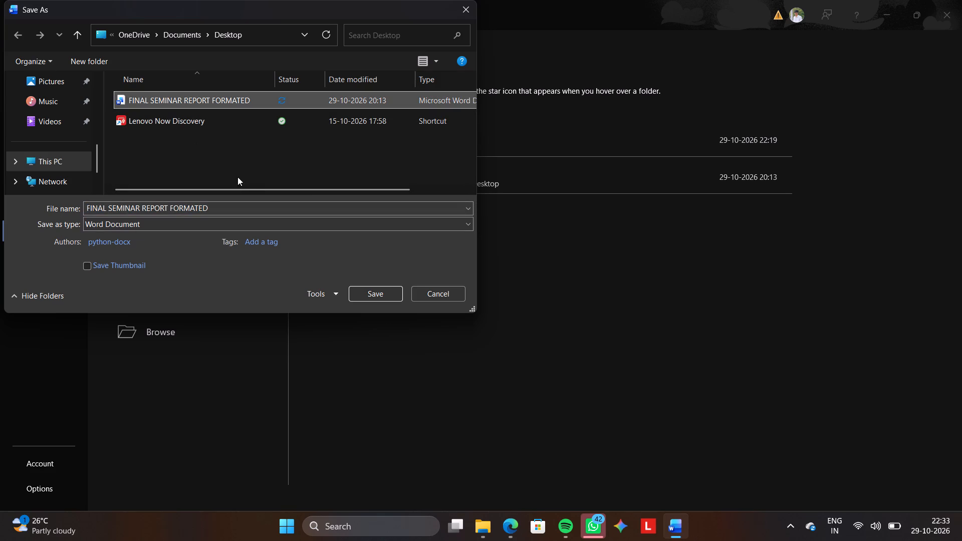
scroll(70, 127, up, 1)
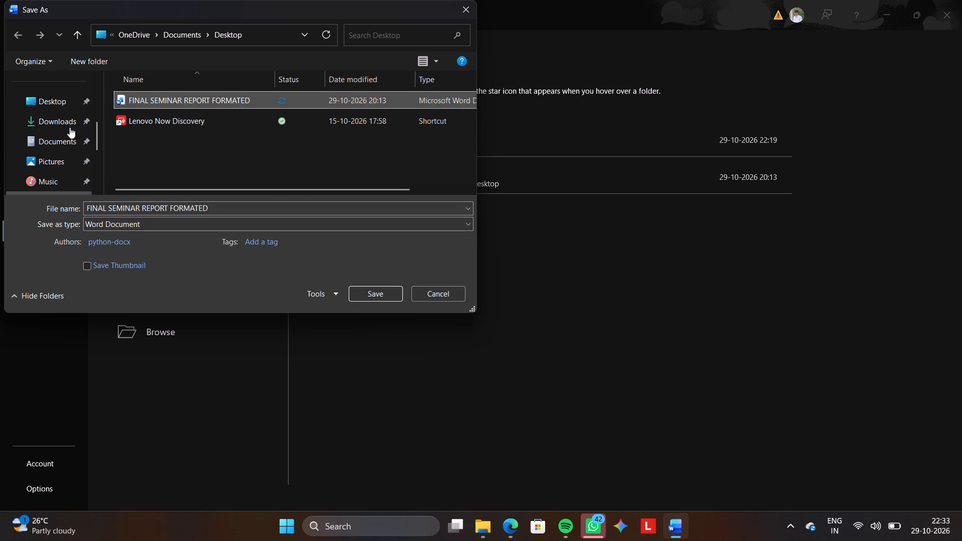
scroll(70, 127, up, 1)
click(60, 145)
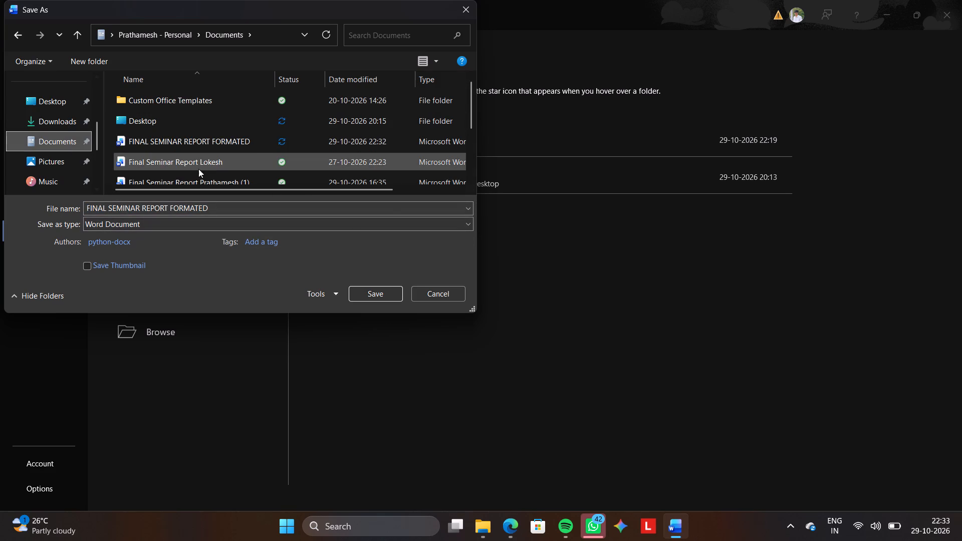
click(260, 143)
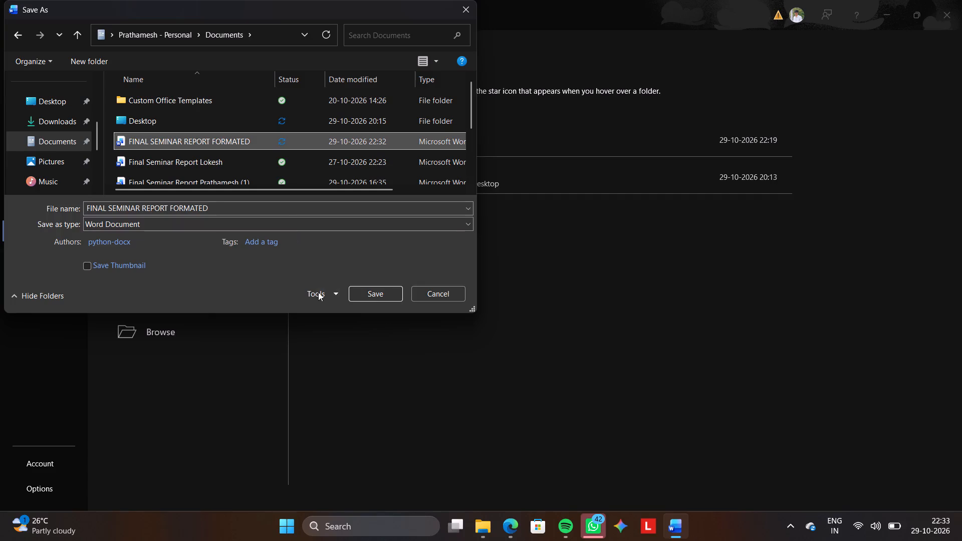
click(359, 295)
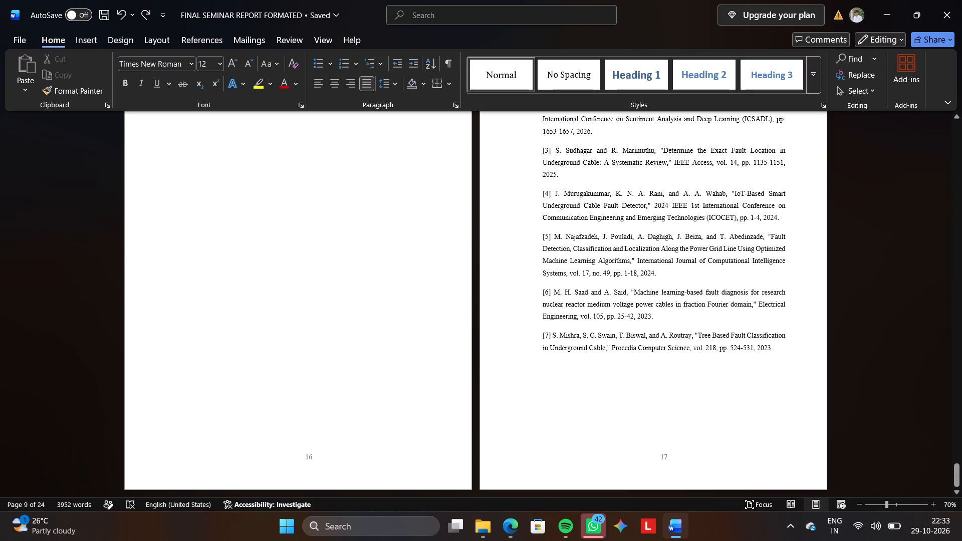
Save the seminar report under its current name.
click(26, 42)
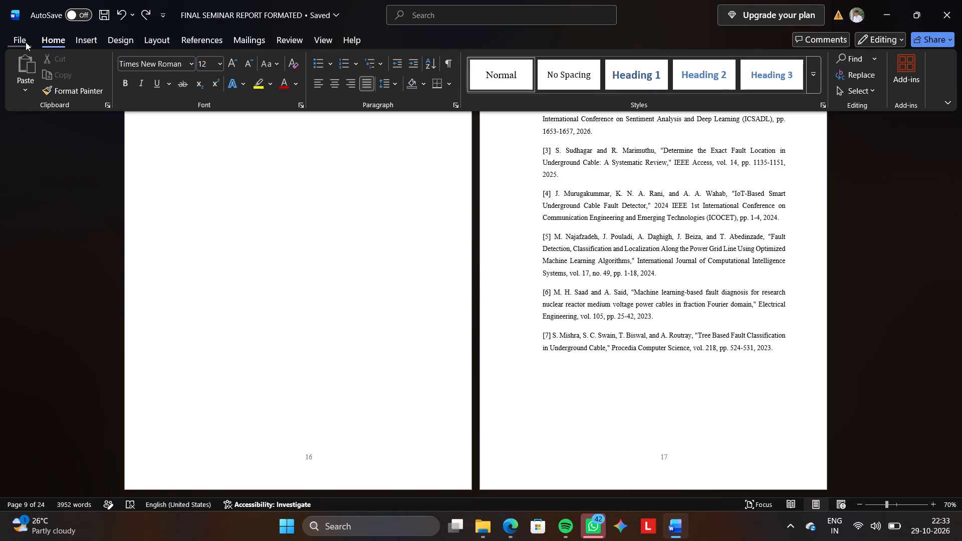
click(55, 205)
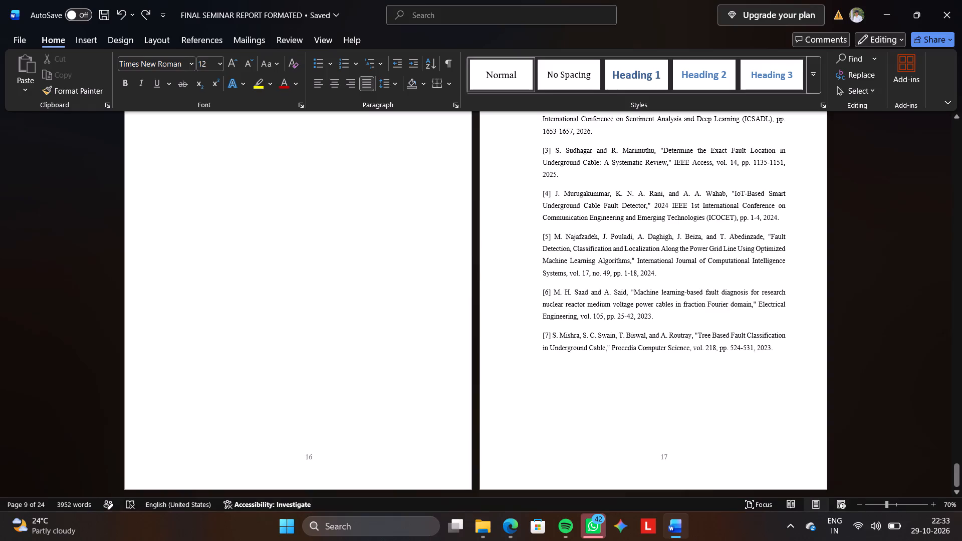
Use Save As to save the report as a Word document over FINAL SEMINAR REPORT FORMATED in the OneDrive Documents folder.
click(17, 29)
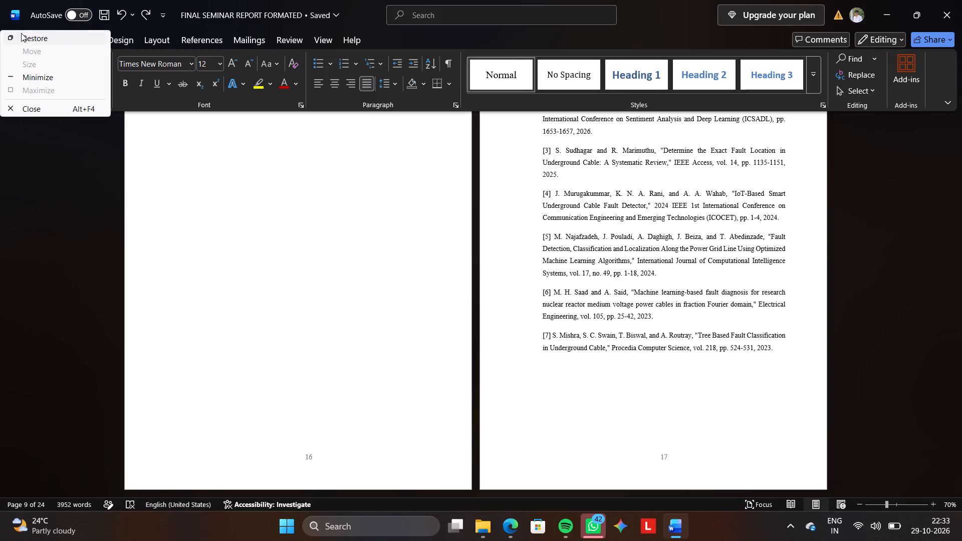
drag(157, 182, 28, 48)
click(21, 38)
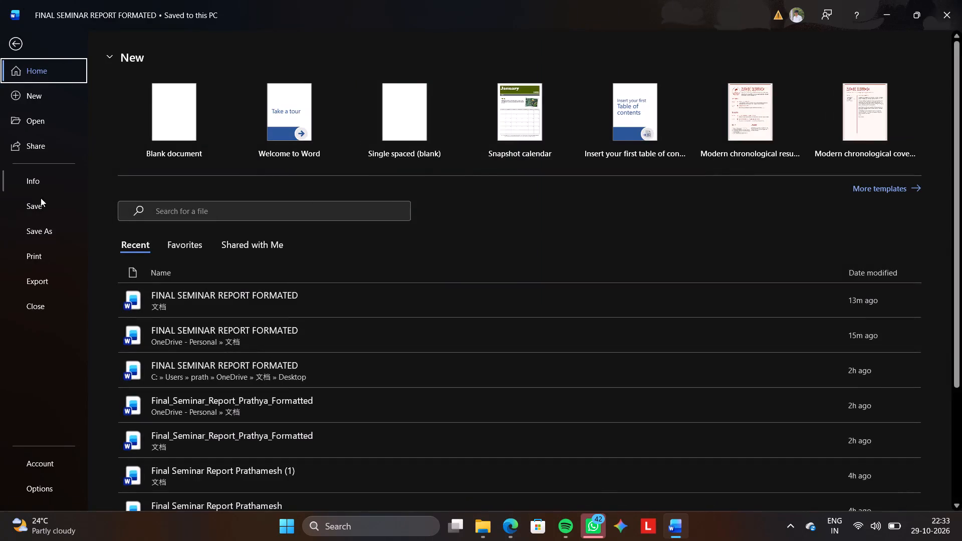
click(40, 227)
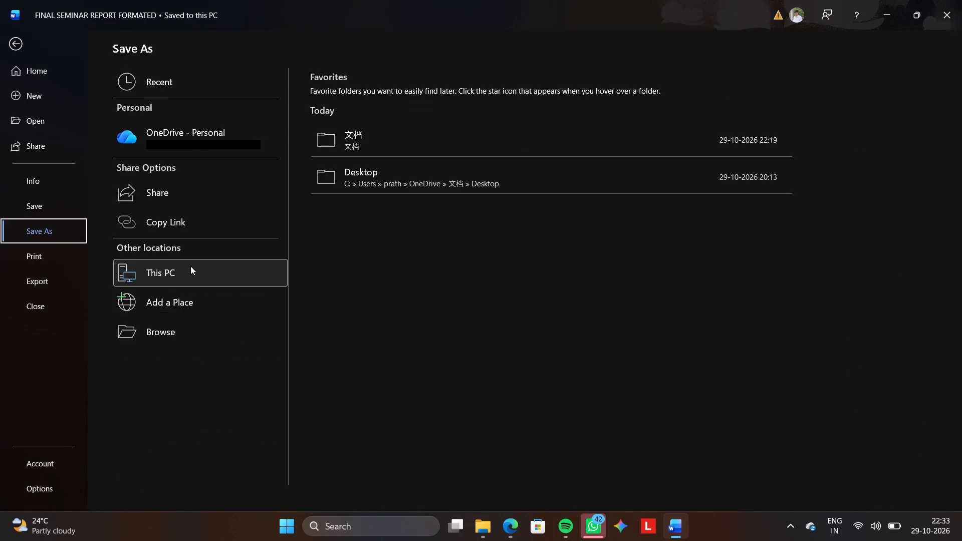
double_click(358, 183)
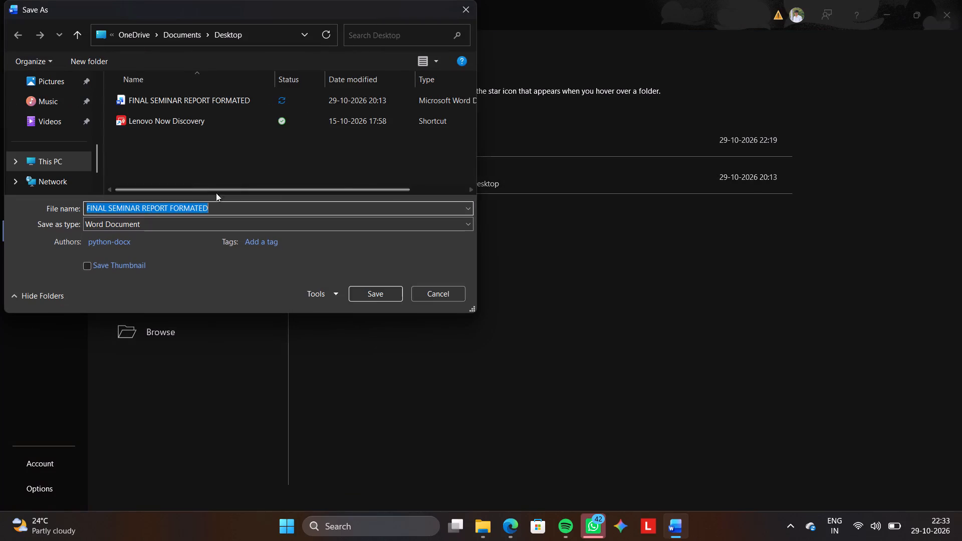
scroll(48, 105, up, 1)
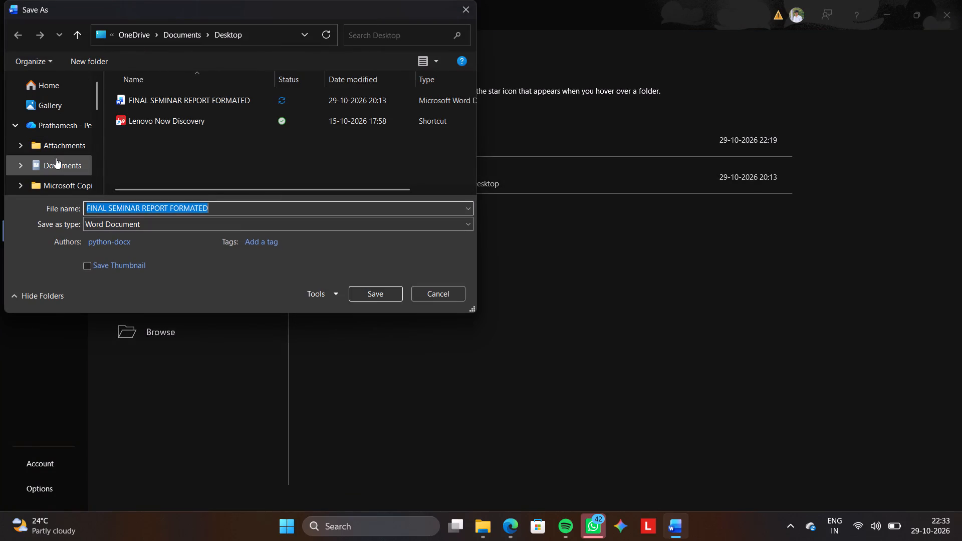
click(56, 158)
click(174, 147)
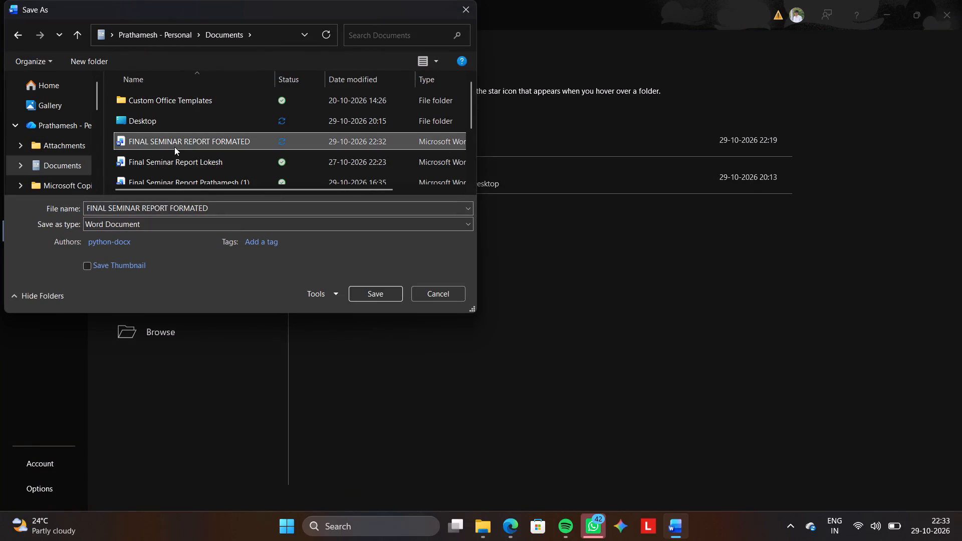
click(363, 290)
Clear the text selection in the report, and close both the Word document and the PDF open in Edge.
scroll(363, 290, down, 1)
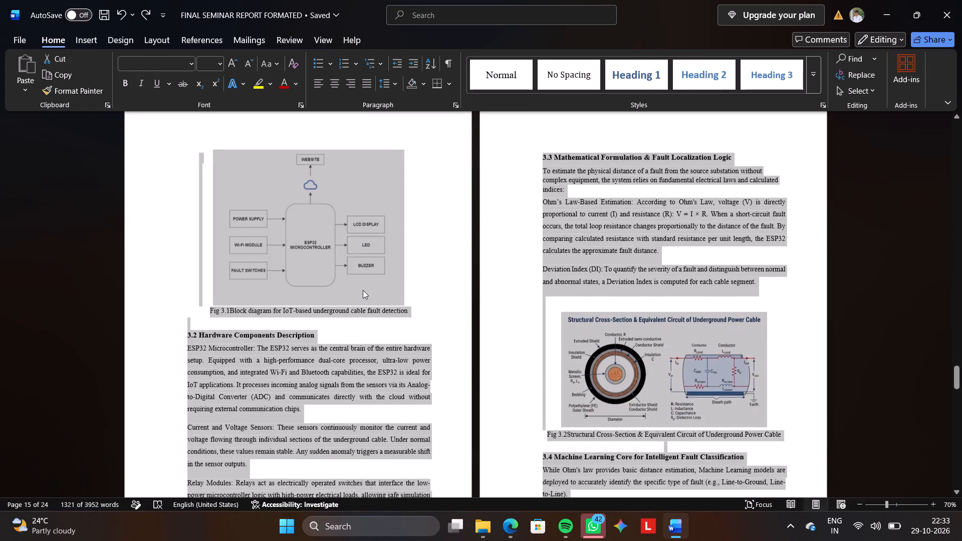
scroll(363, 290, up, 2)
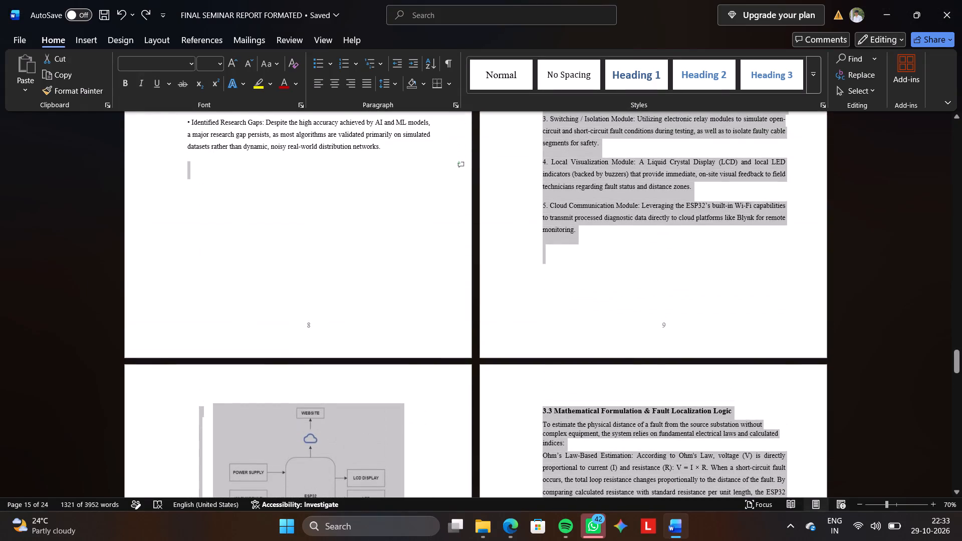
click(396, 257)
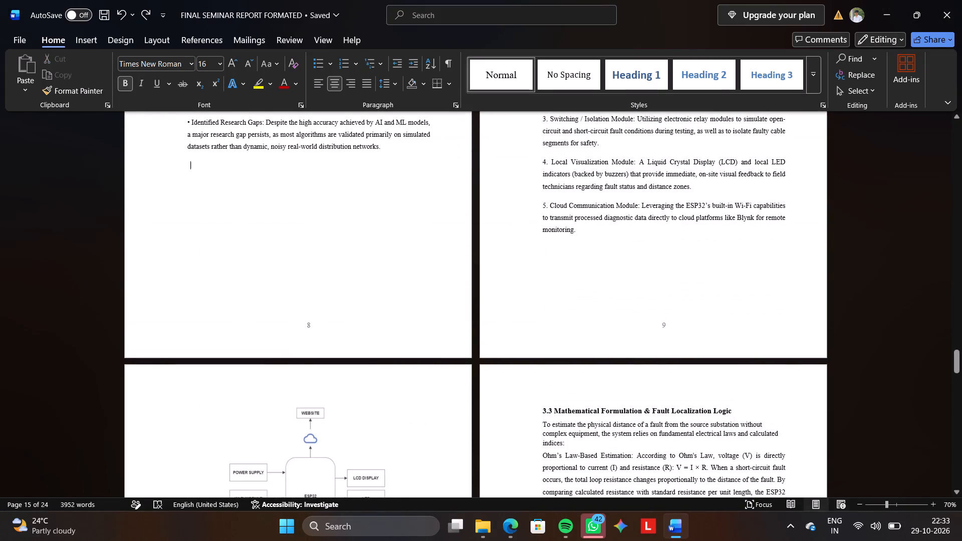
click(961, 1)
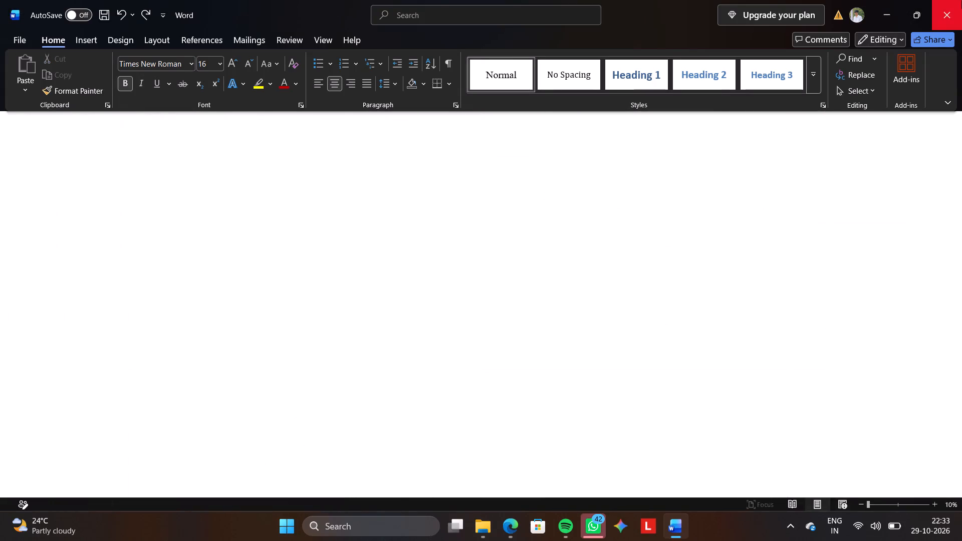
click(961, 0)
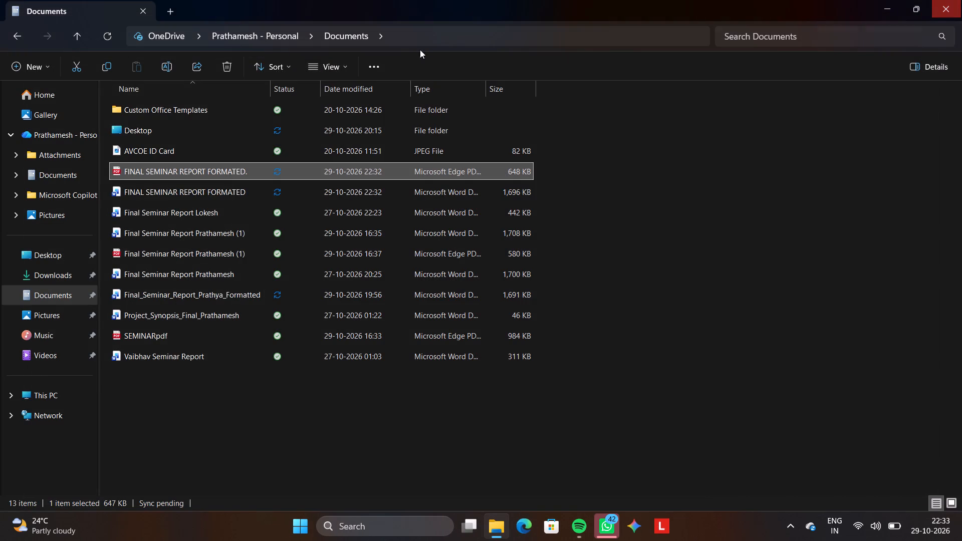
Reopen the FINAL SEMINAR REPORT FORMATED Word document from the Documents folder, check it through to the last references page, and minimize it.
double_click(255, 193)
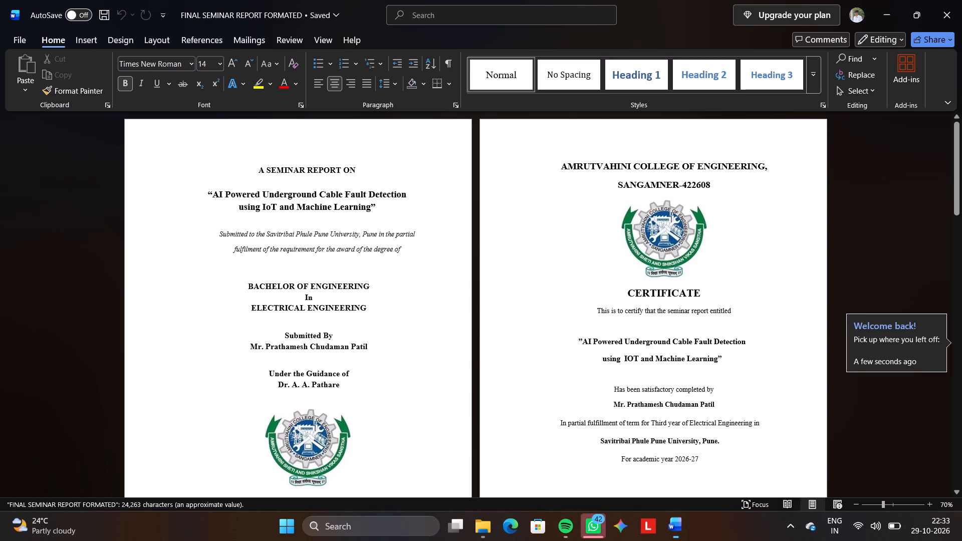
scroll(255, 193, down, 20)
scroll(255, 193, down, 18)
scroll(255, 193, down, 15)
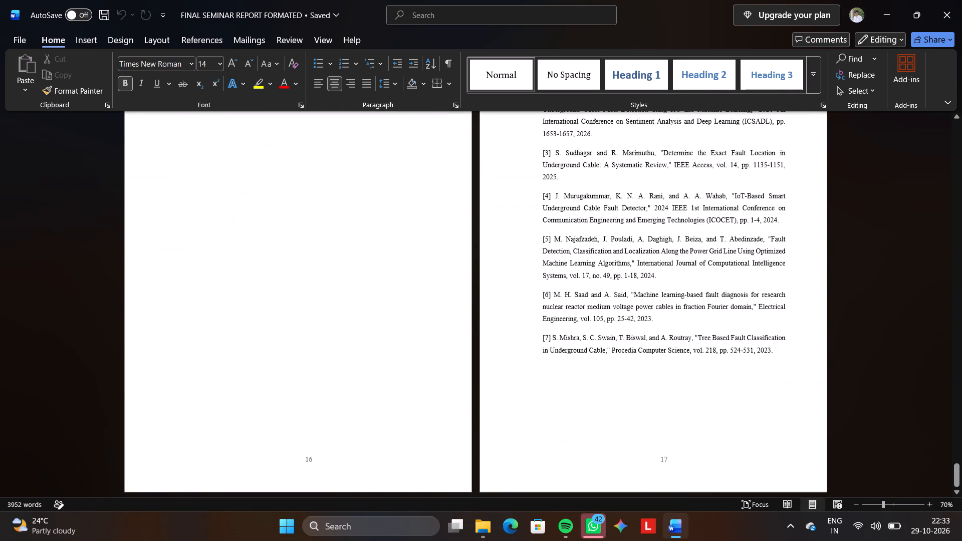
scroll(255, 193, down, 3)
scroll(255, 193, up, 20)
scroll(255, 193, up, 20)
scroll(255, 193, up, 13)
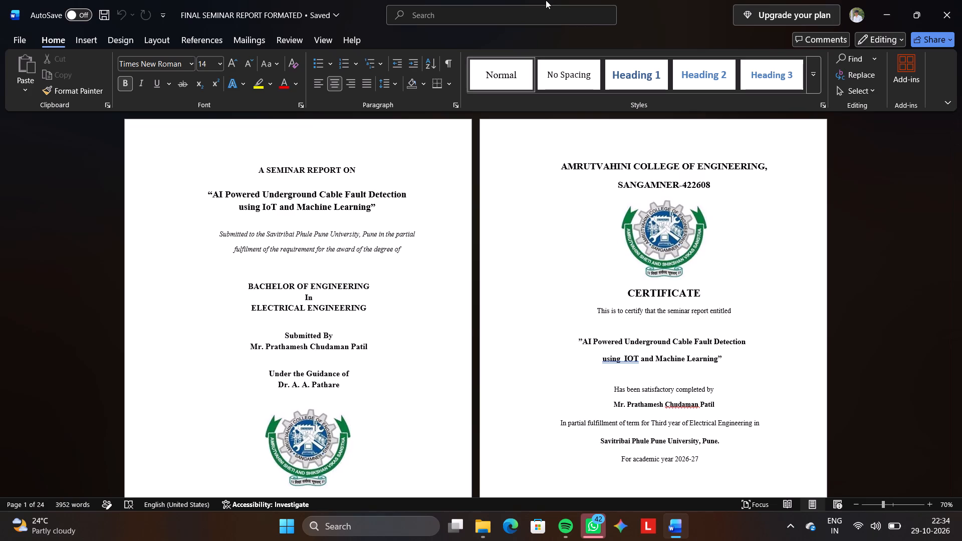
click(895, 12)
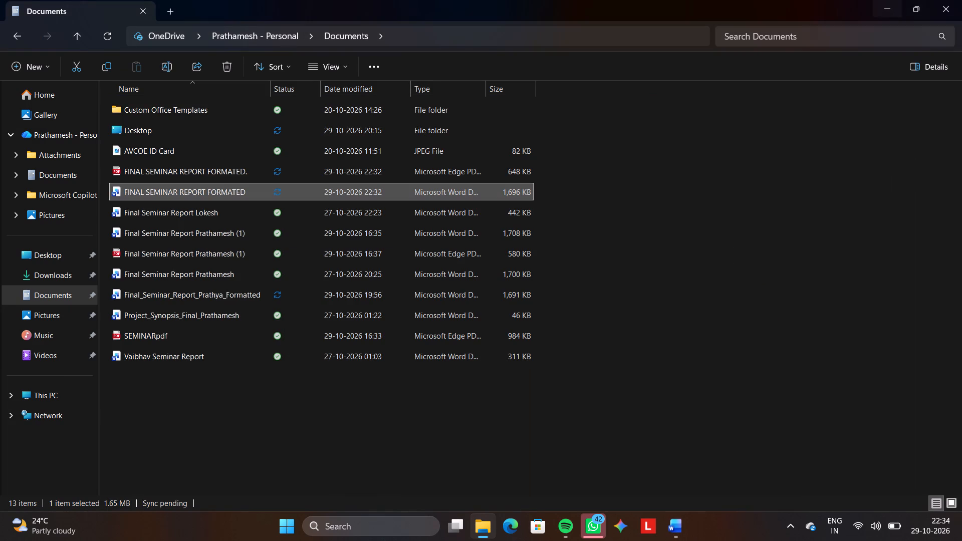
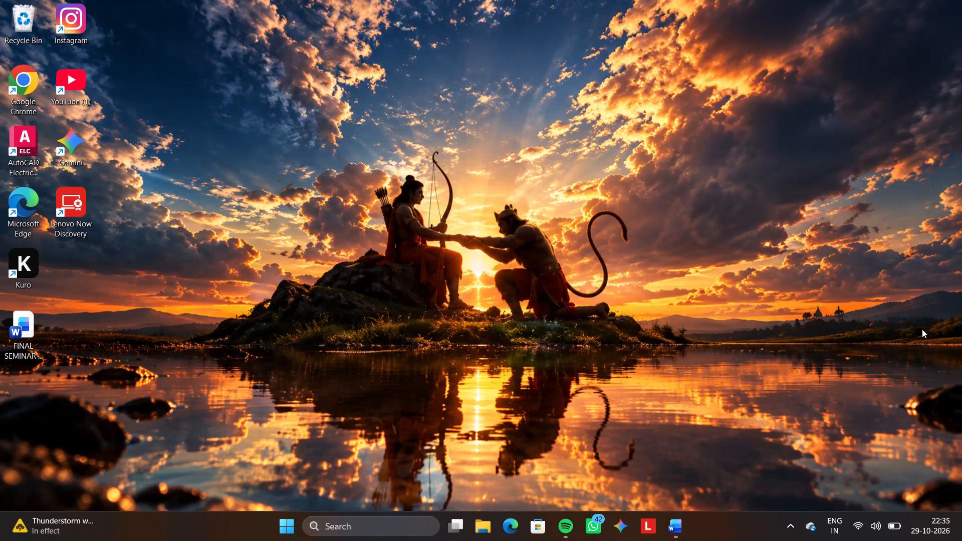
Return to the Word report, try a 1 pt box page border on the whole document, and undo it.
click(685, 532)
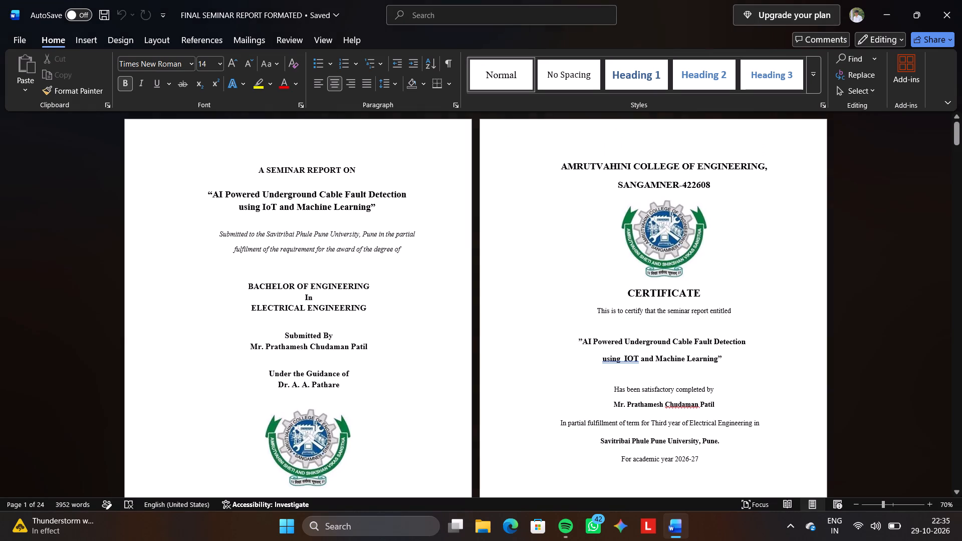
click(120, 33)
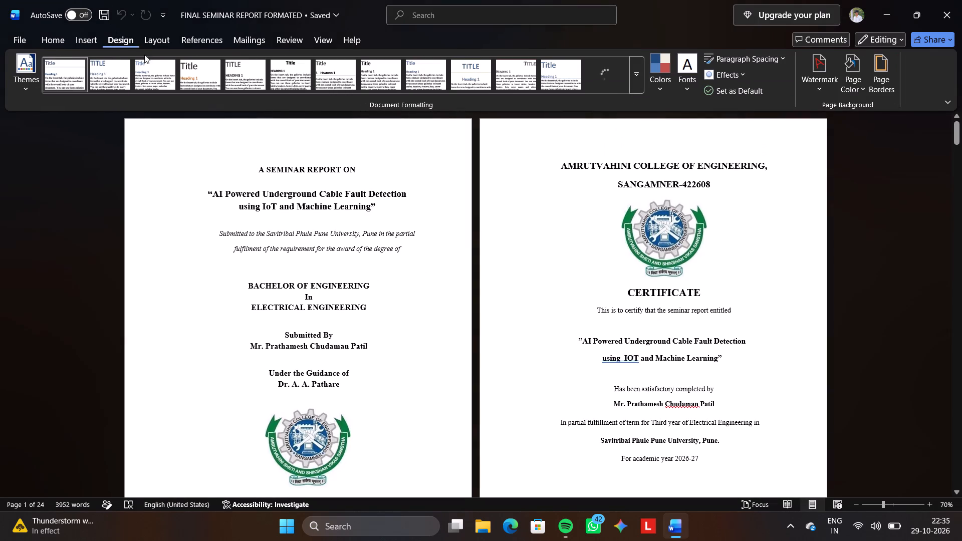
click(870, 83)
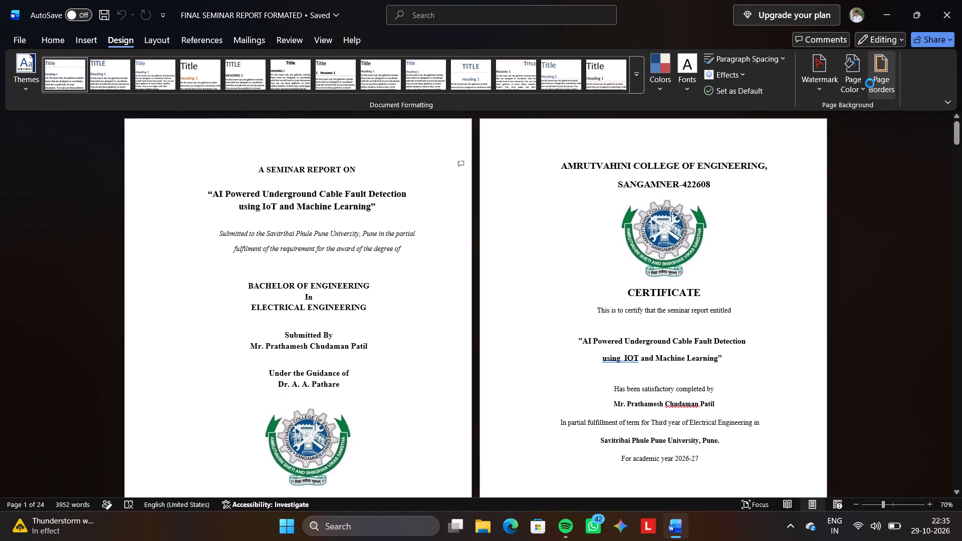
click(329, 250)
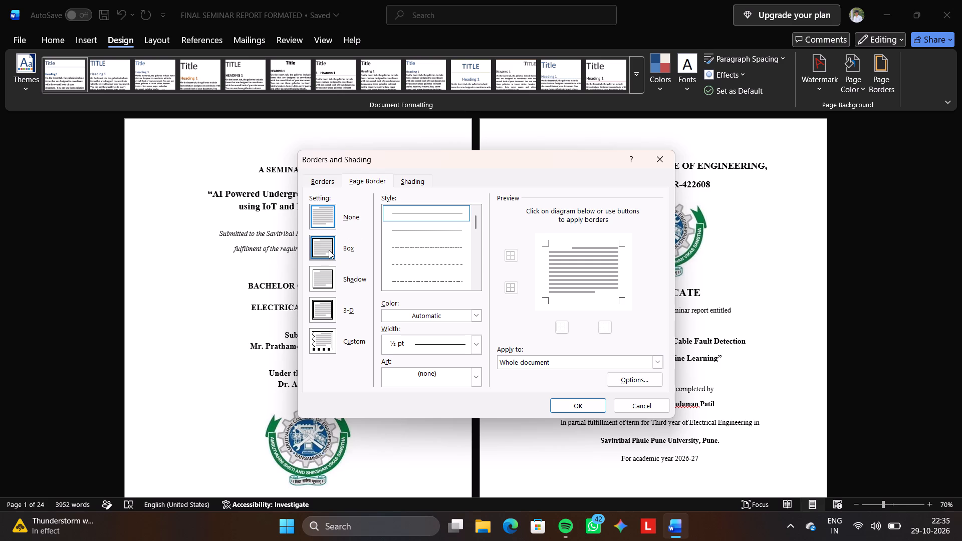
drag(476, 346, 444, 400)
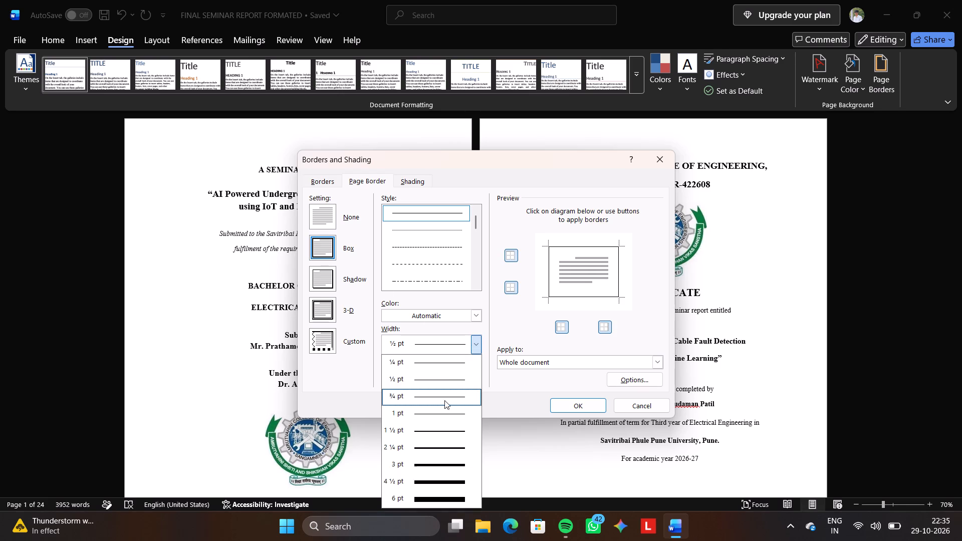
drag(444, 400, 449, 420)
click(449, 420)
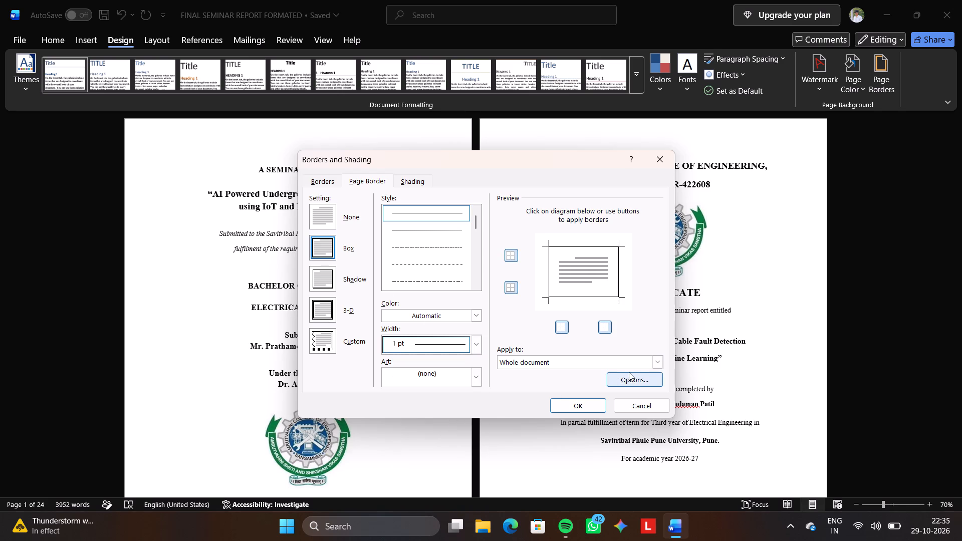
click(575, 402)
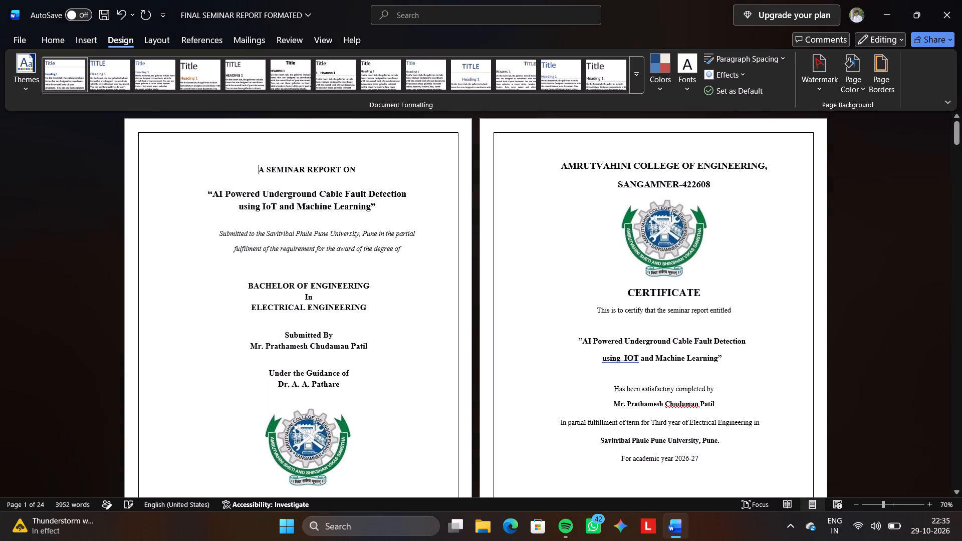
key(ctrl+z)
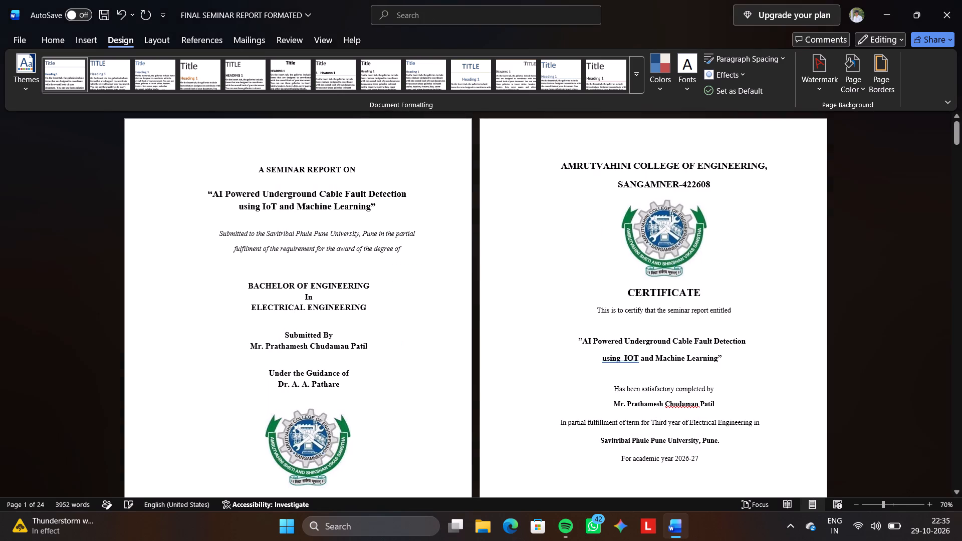
In the page border options, set the margins to measure from Text and select the bottom margin value for editing.
click(882, 95)
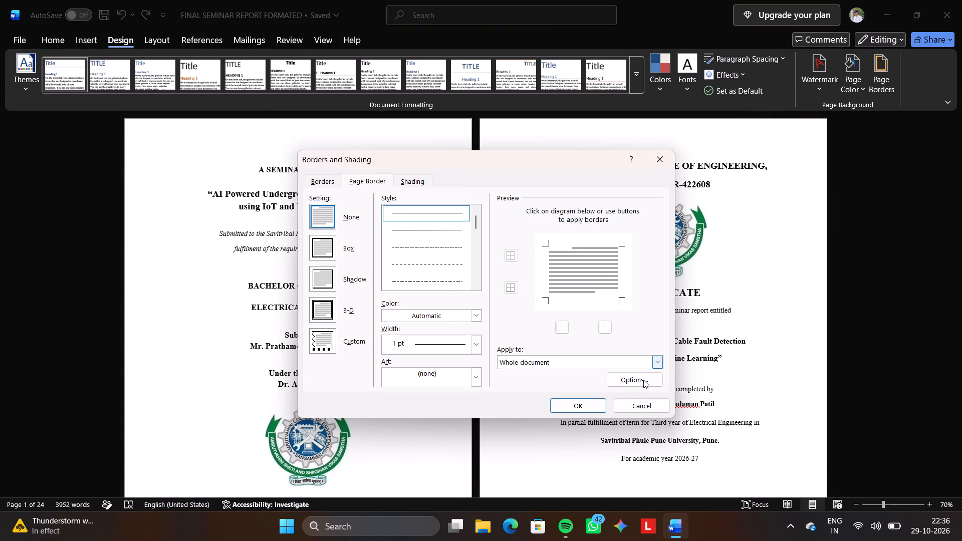
click(643, 380)
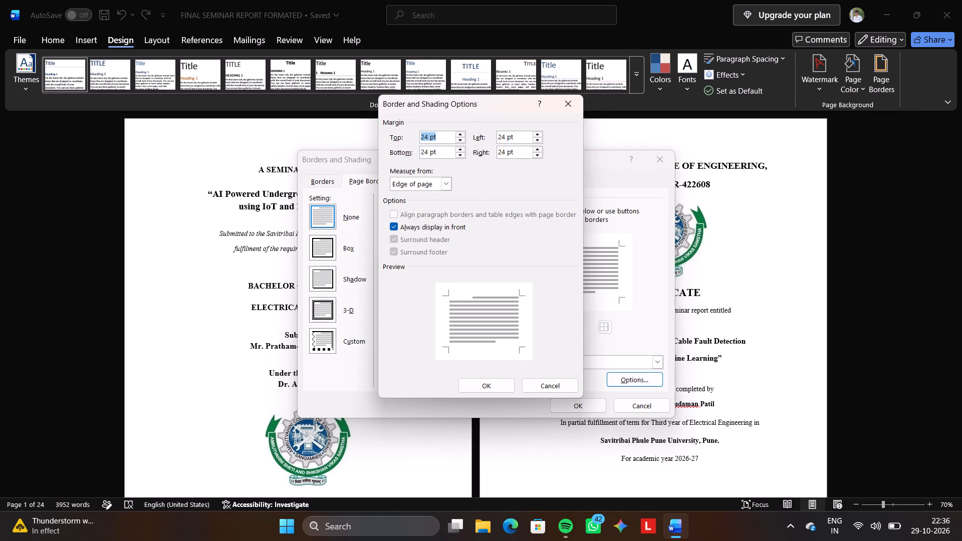
click(445, 187)
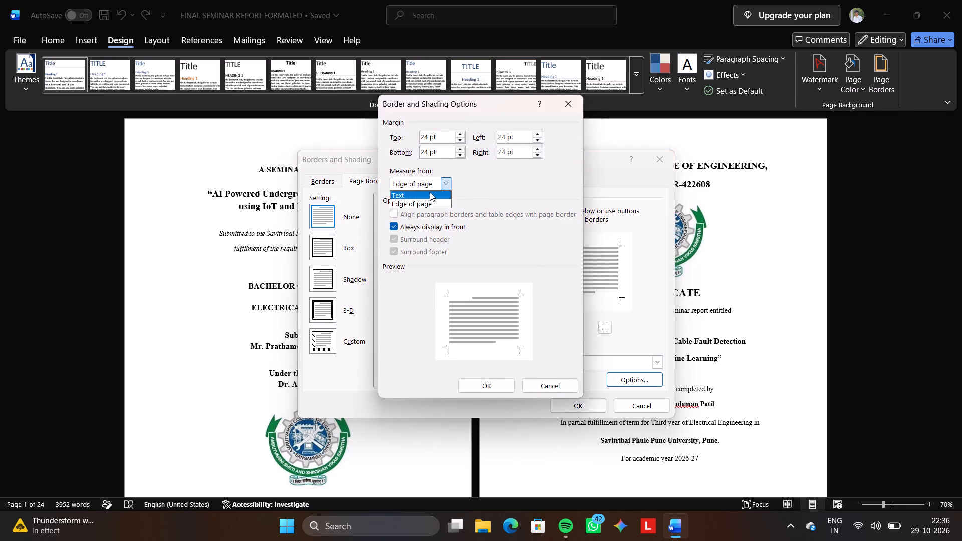
click(426, 192)
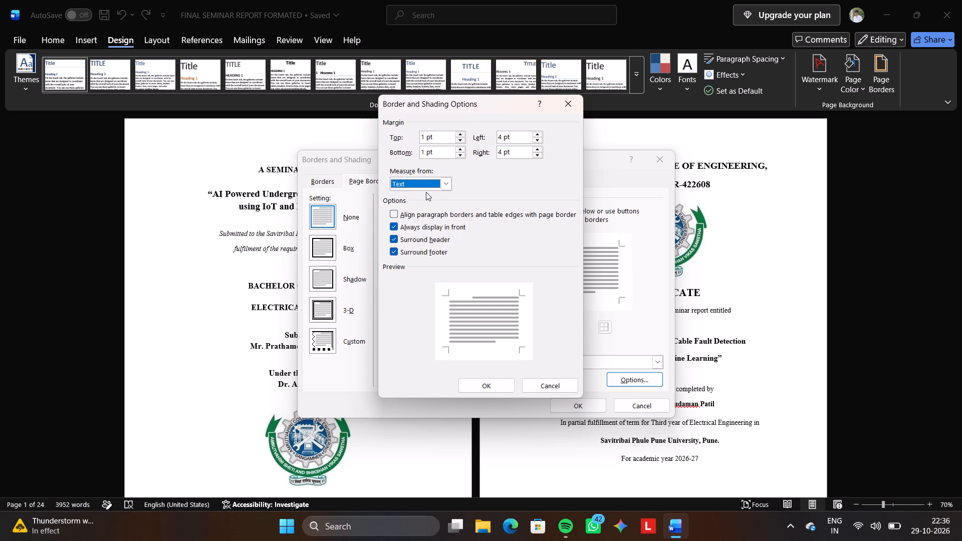
click(439, 156)
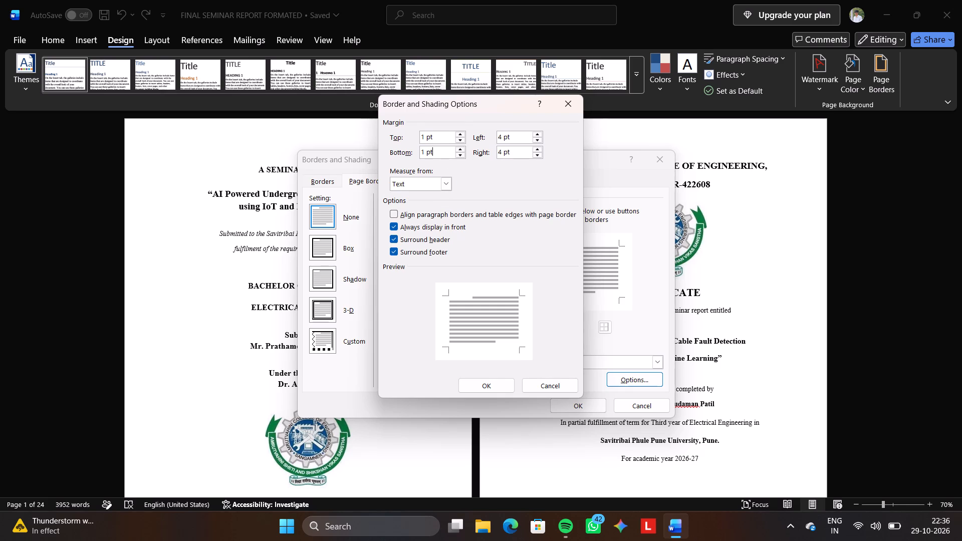
double_click(439, 156)
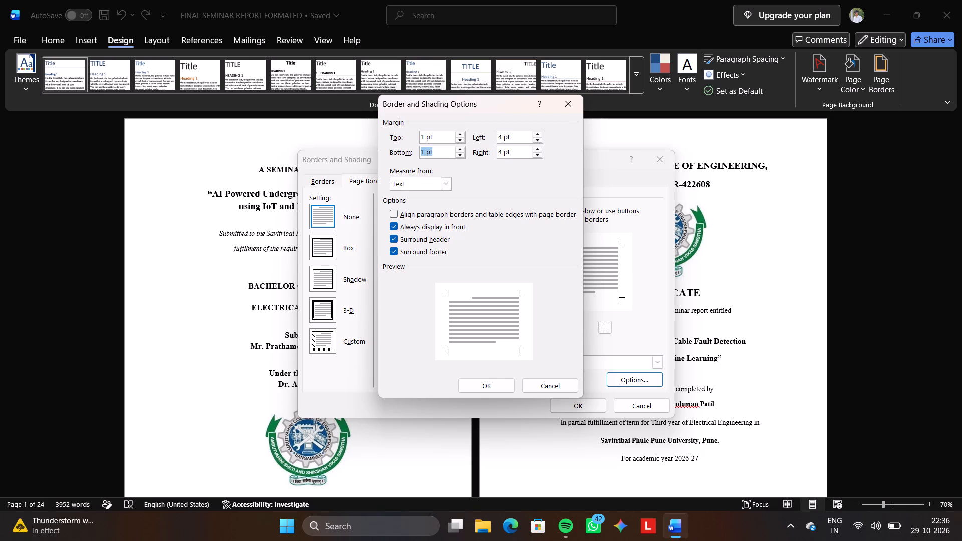
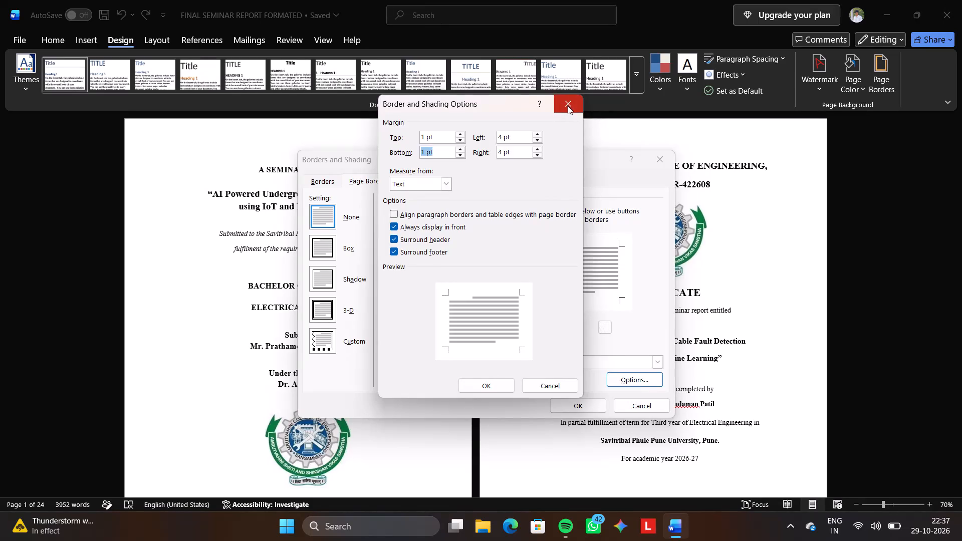
Choose the Box setting for the whole-document page border and set its margins to measure from Text.
click(568, 106)
click(330, 244)
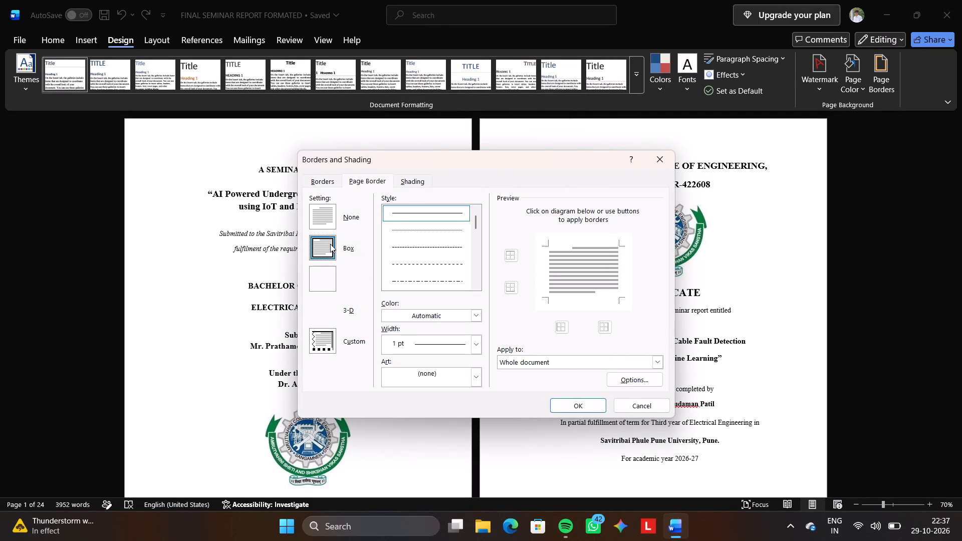
click(621, 380)
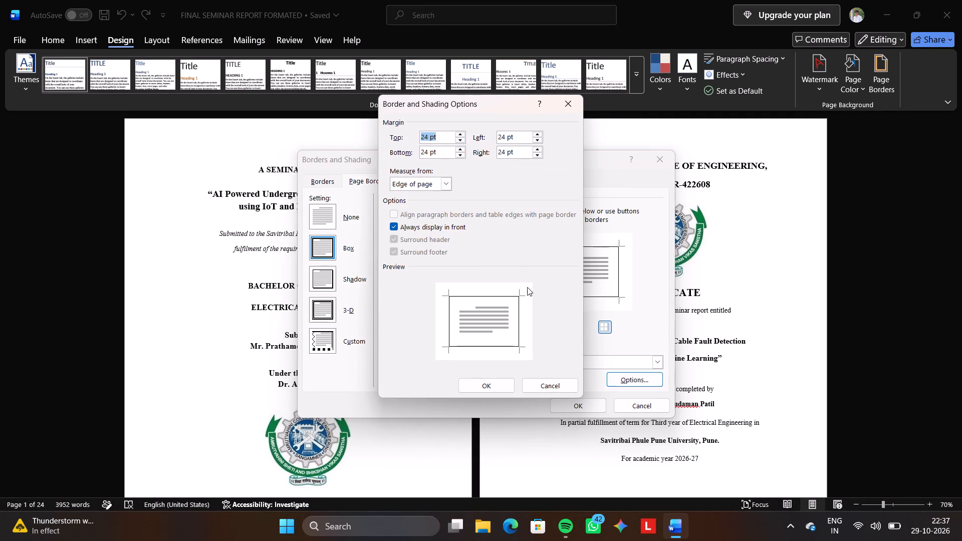
click(441, 182)
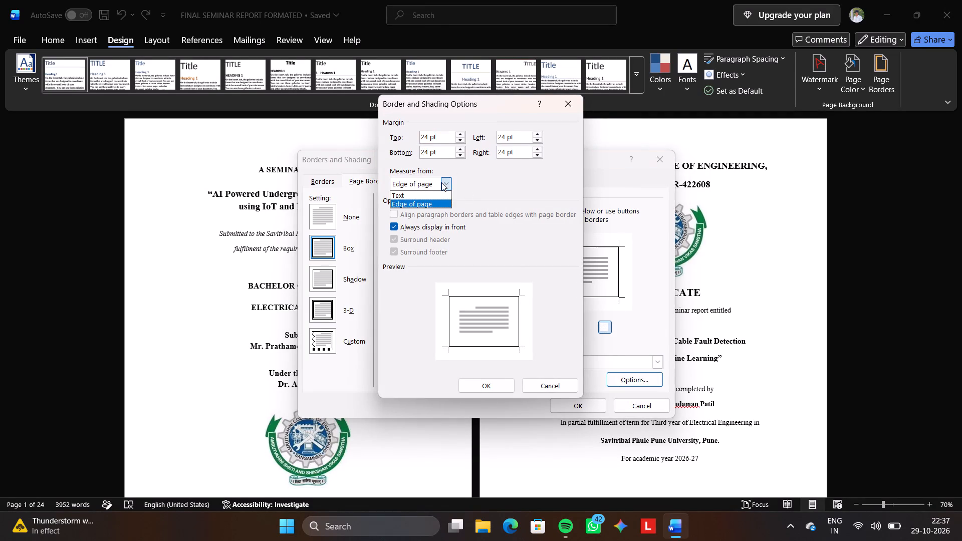
click(430, 195)
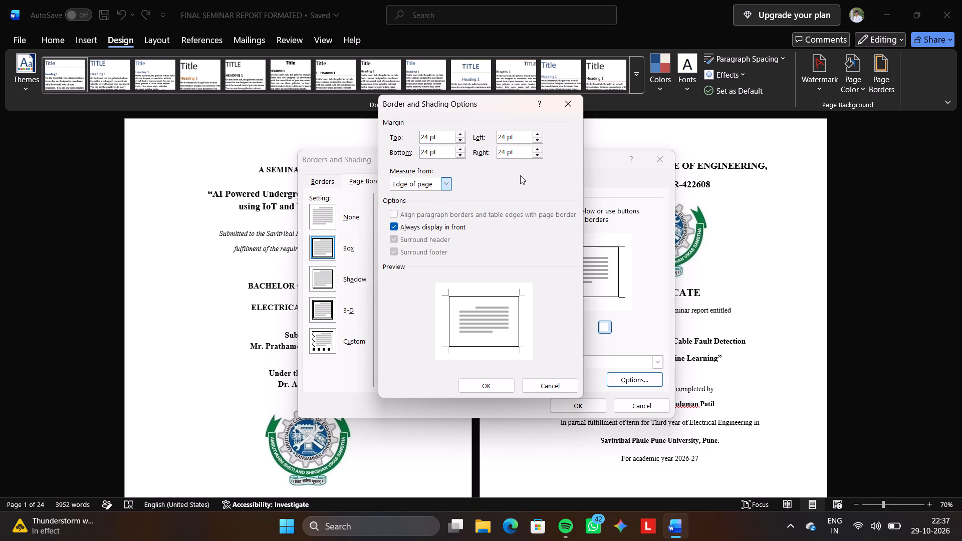
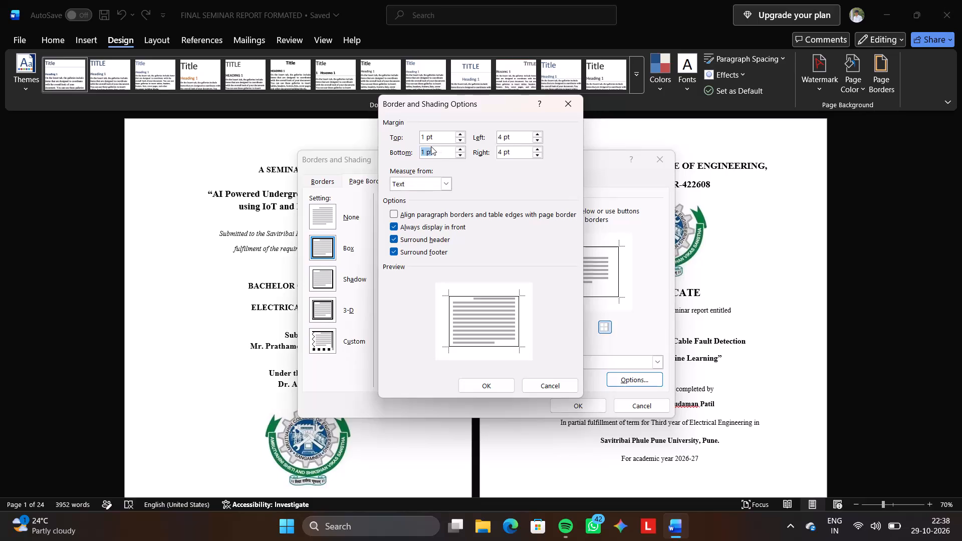
Set the top, bottom, left and right page border margins to 10 pt and apply the box border to the whole document.
text(10)
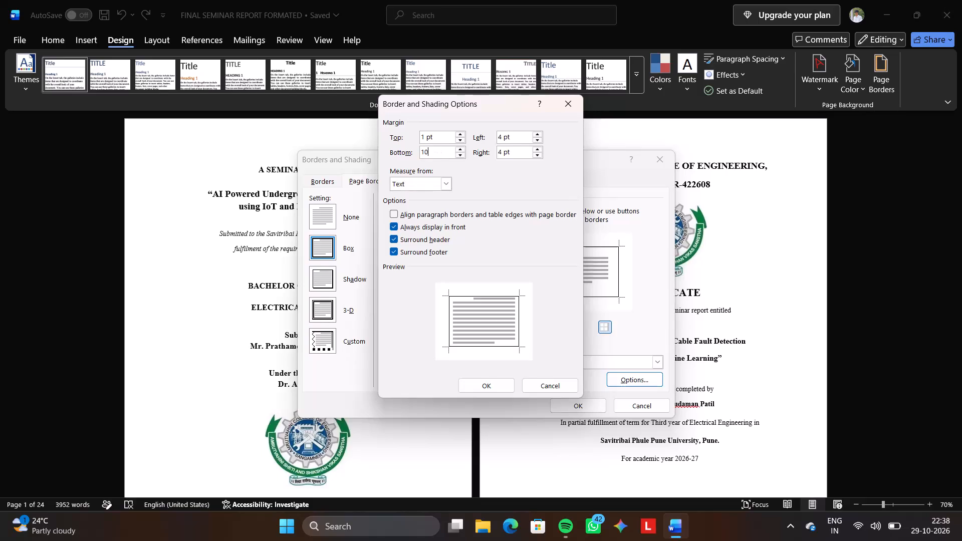
click(428, 138)
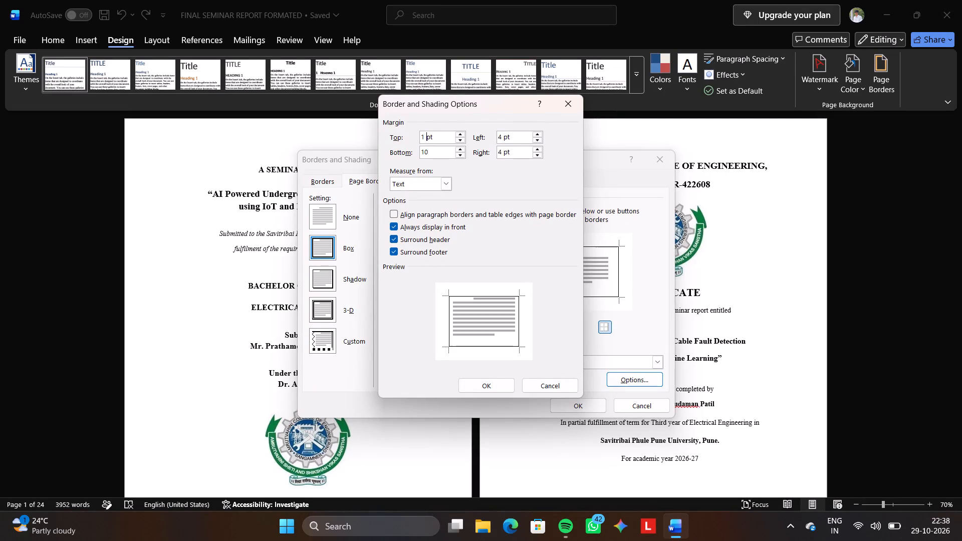
key(BackSpace)
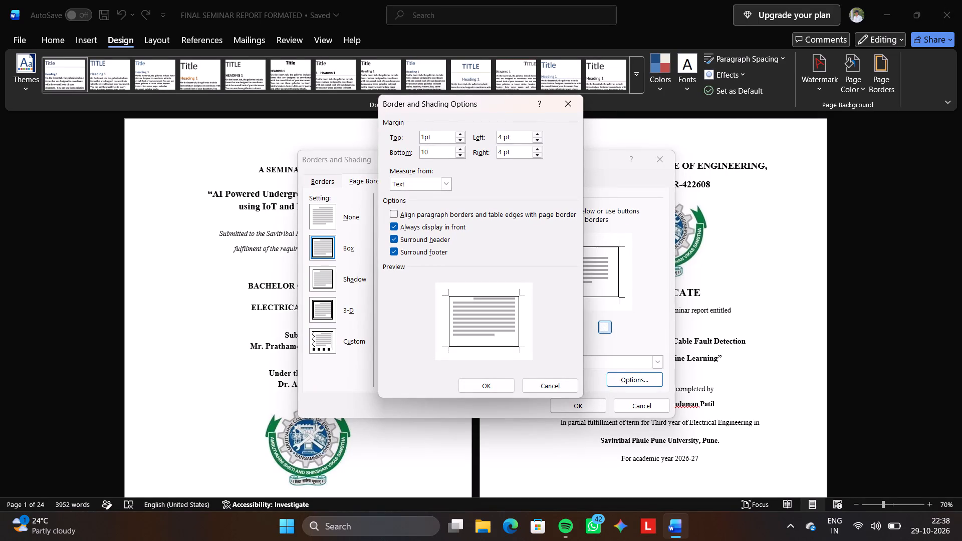
key(0)
triple_click(434, 133)
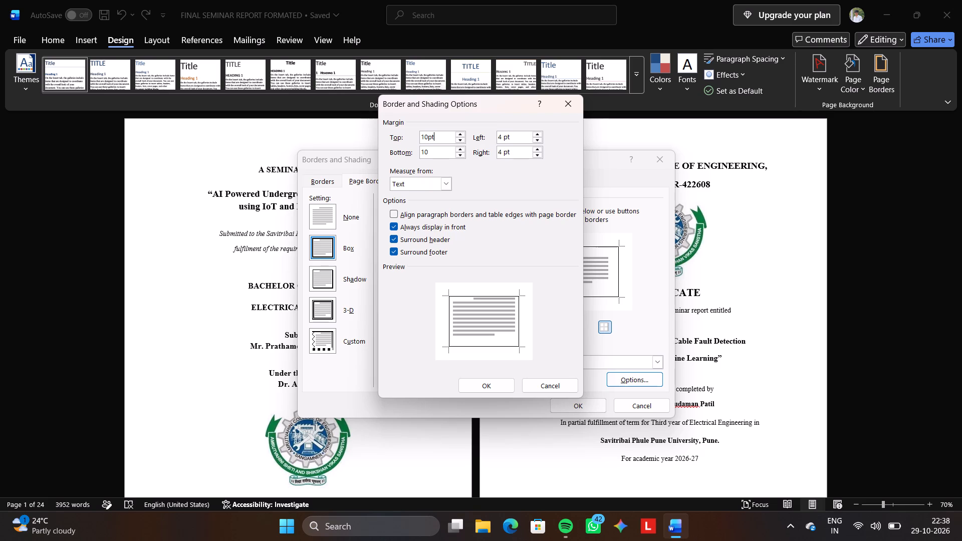
text(10)
triple_click(511, 131)
text(10)
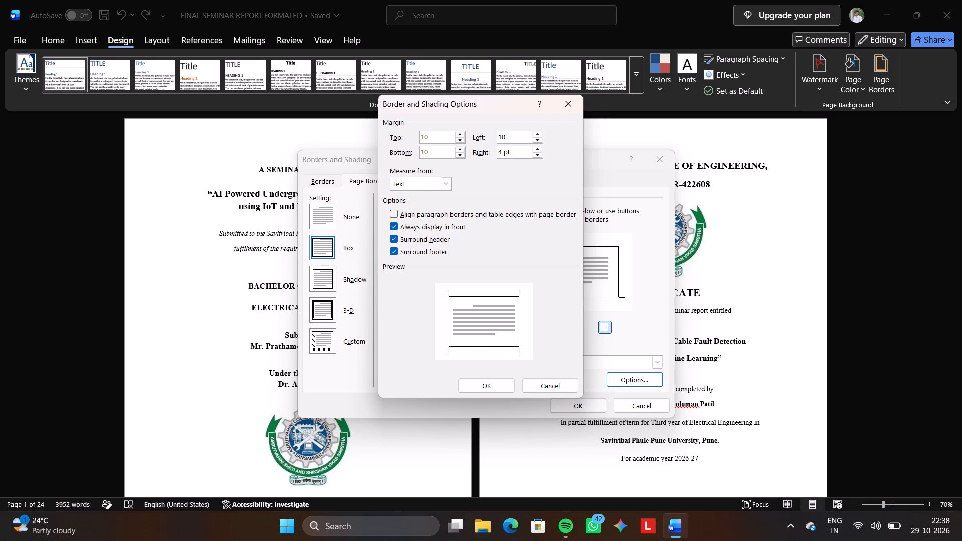
triple_click(510, 157)
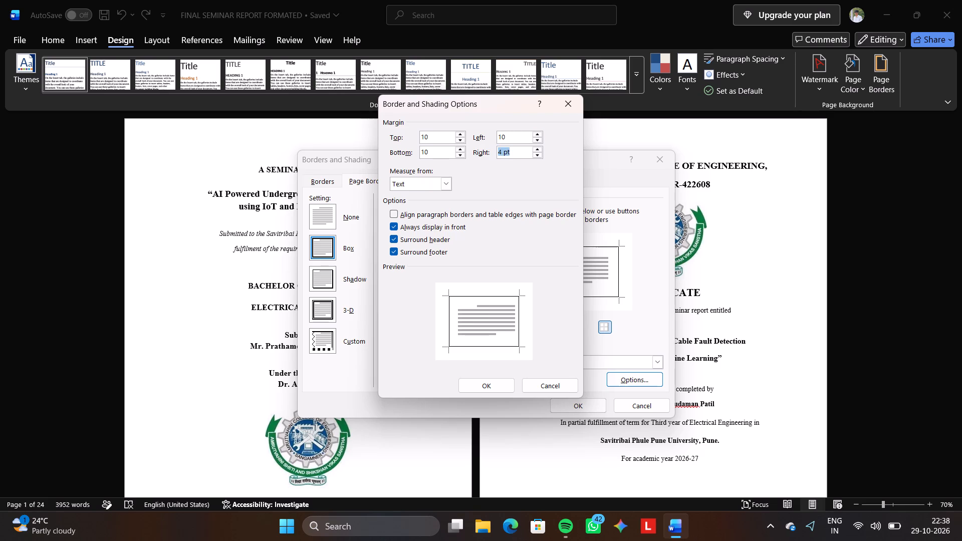
text(10)
click(490, 383)
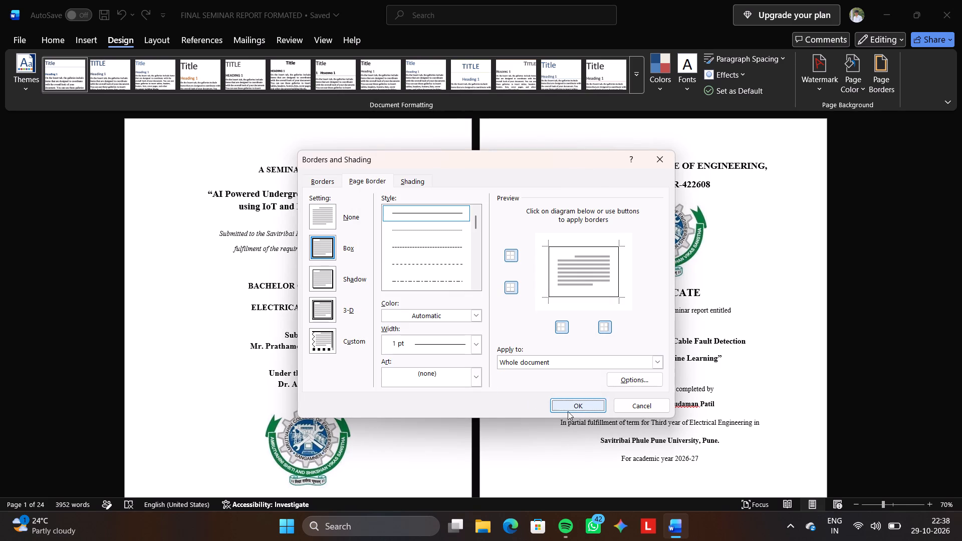
click(581, 406)
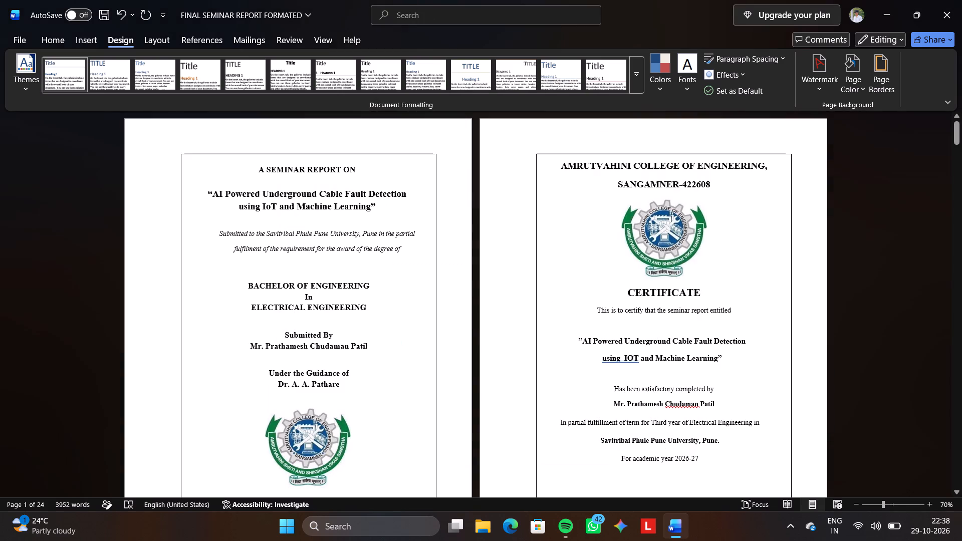
Reopen the page border options and set the top and left border margins to 20 pt.
scroll(491, 354, down, 4)
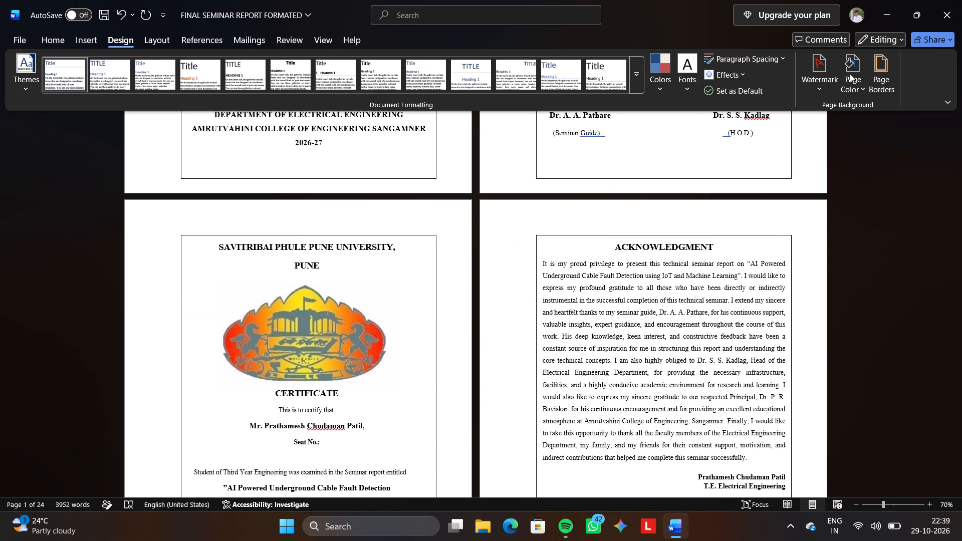
click(885, 77)
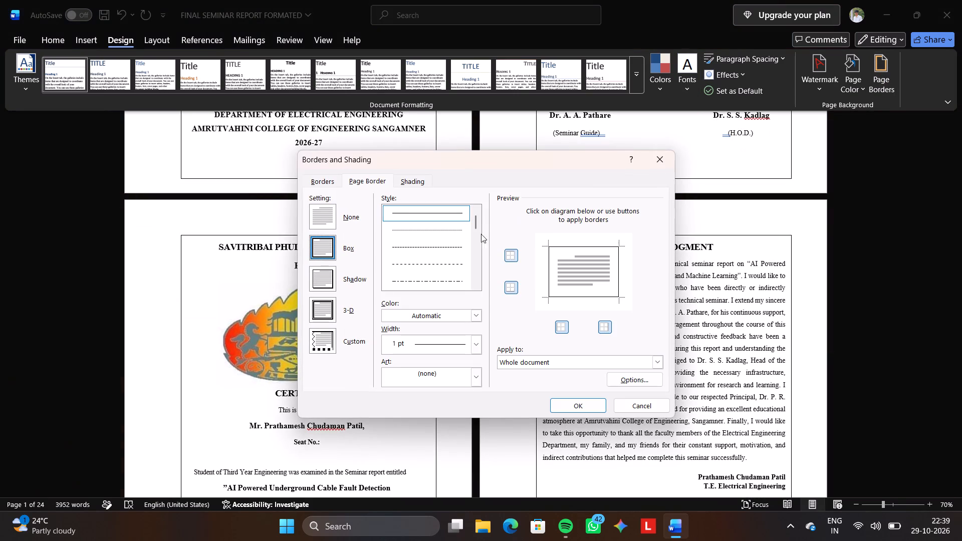
click(632, 381)
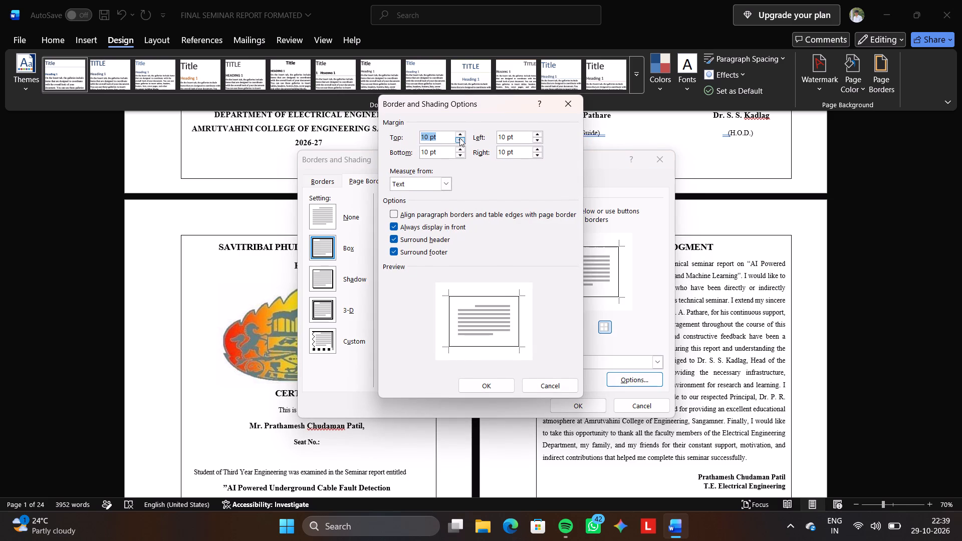
double_click(459, 138)
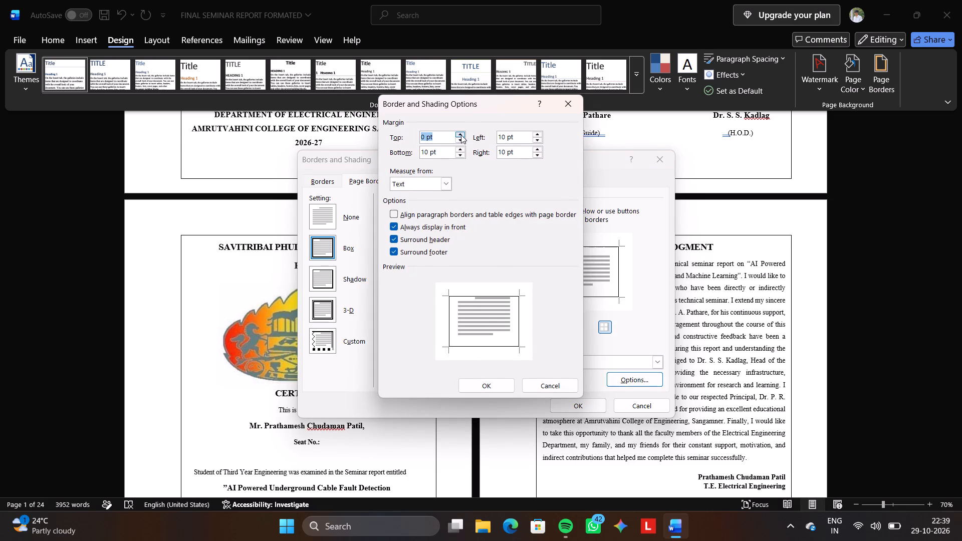
double_click(461, 134)
triple_click(461, 132)
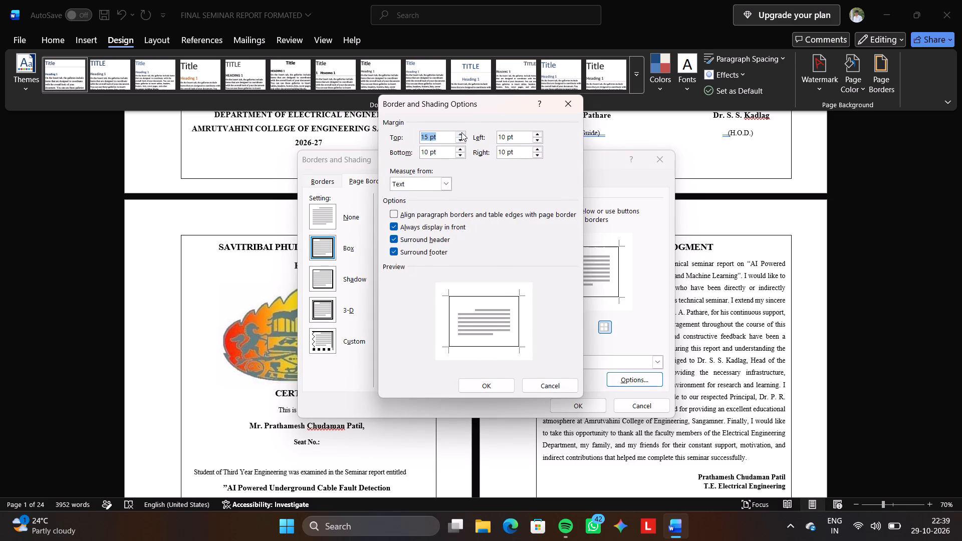
double_click(461, 132)
click(461, 132)
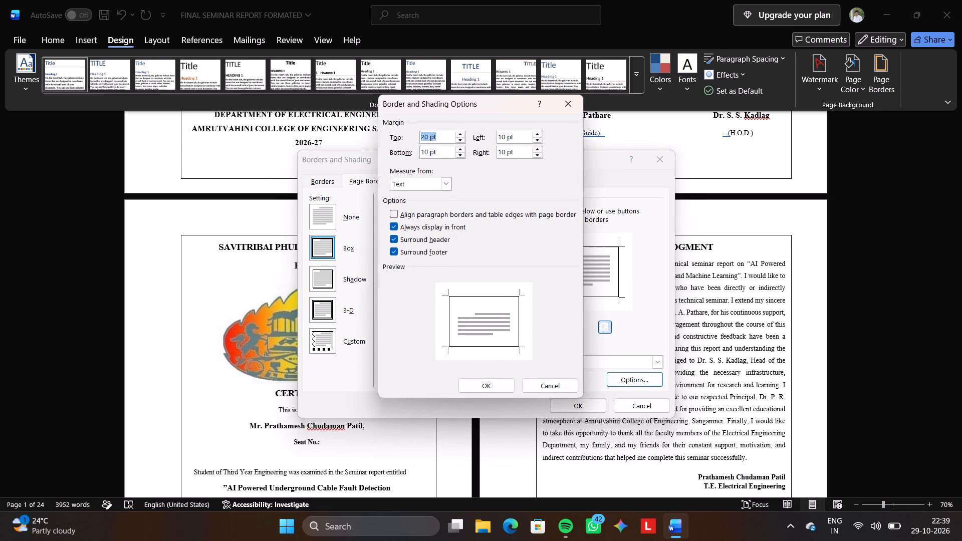
triple_click(537, 136)
triple_click(537, 136)
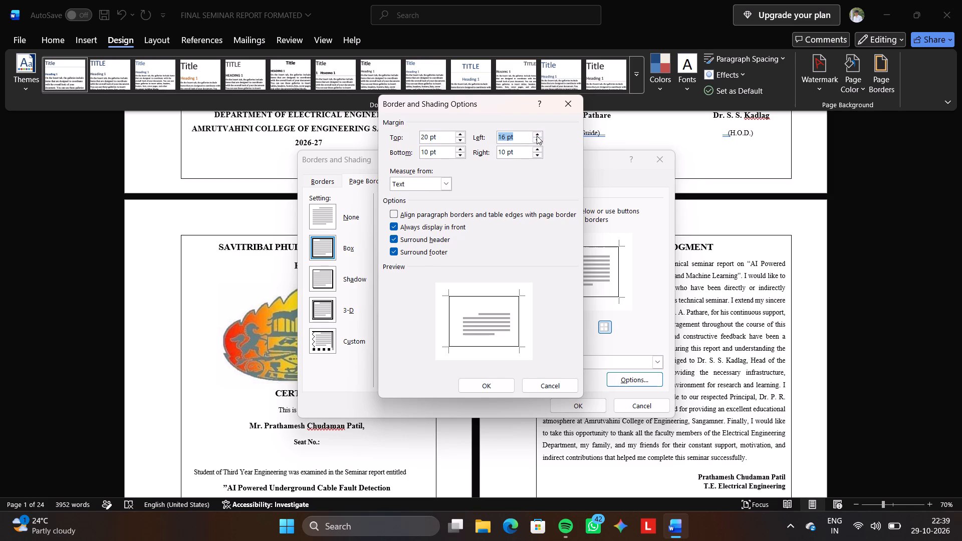
double_click(537, 136)
click(537, 136)
click(537, 136)
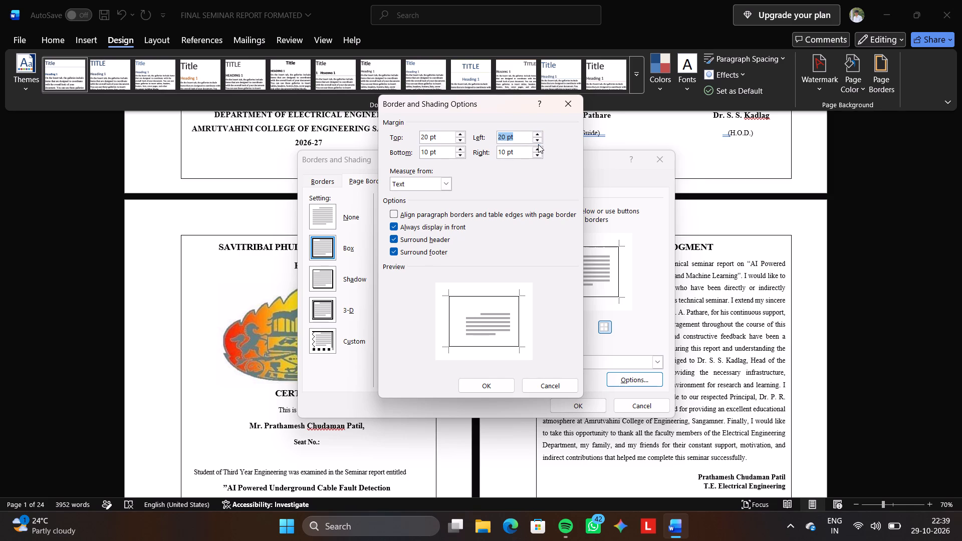
Set the right and bottom border margins to 20 pt and apply the page border to the whole document.
triple_click(537, 149)
triple_click(537, 149)
double_click(537, 149)
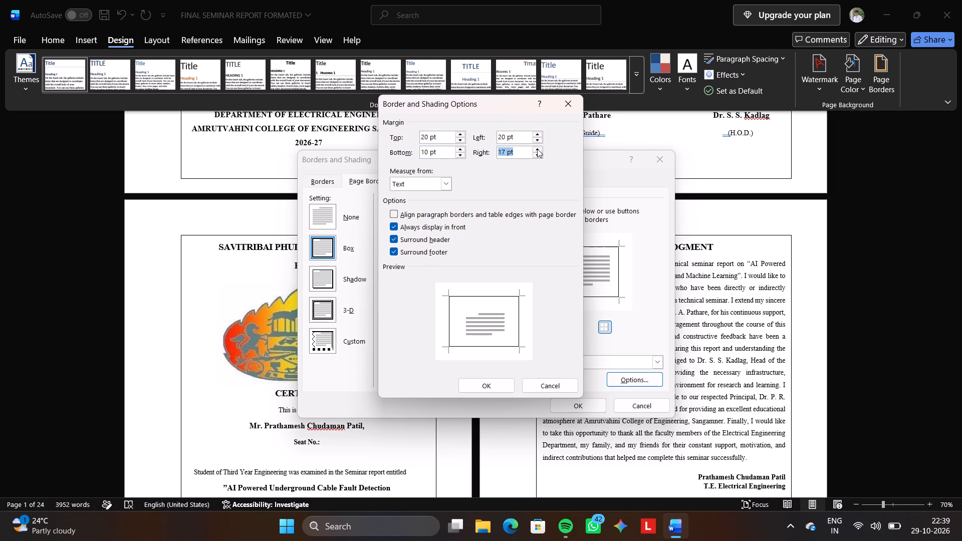
click(537, 149)
click(537, 149)
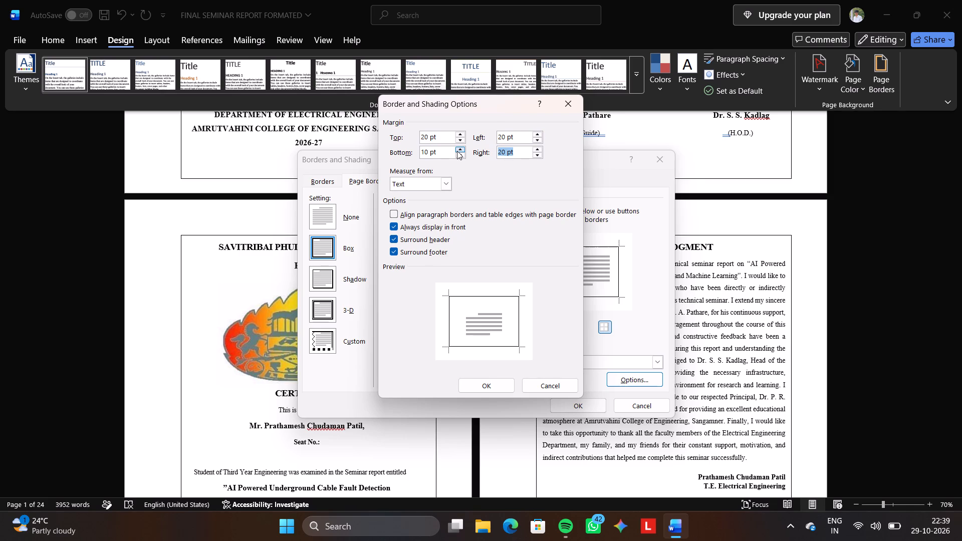
triple_click(457, 151)
triple_click(457, 151)
triple_click(457, 151)
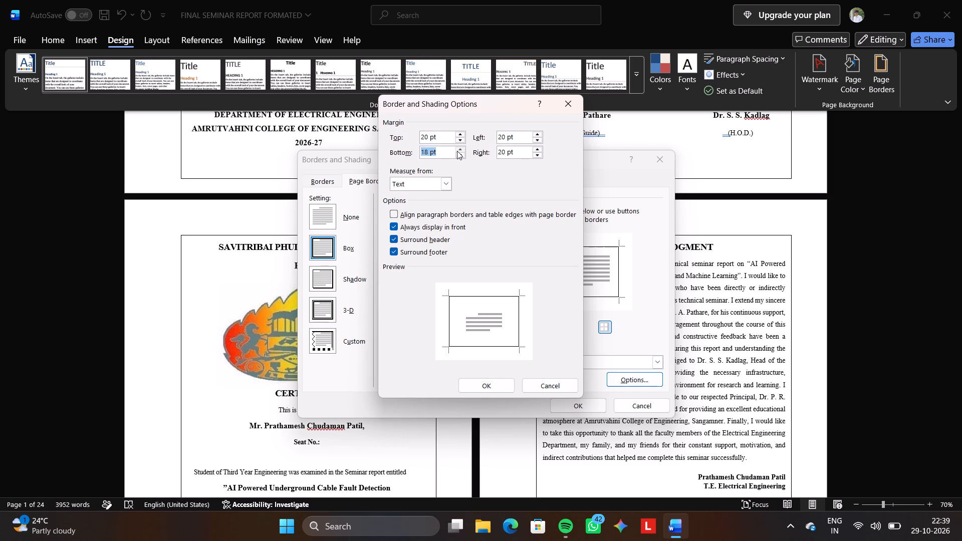
click(457, 151)
click(500, 386)
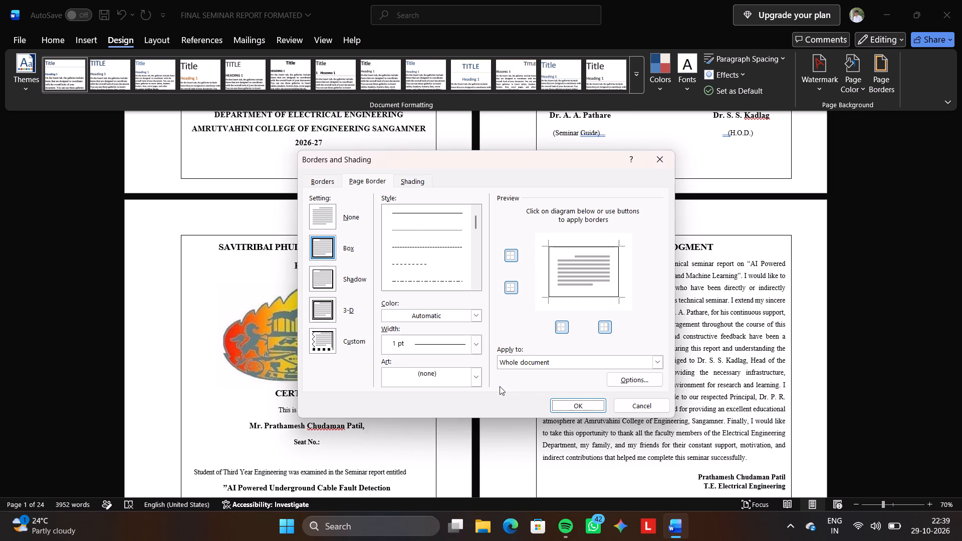
click(570, 406)
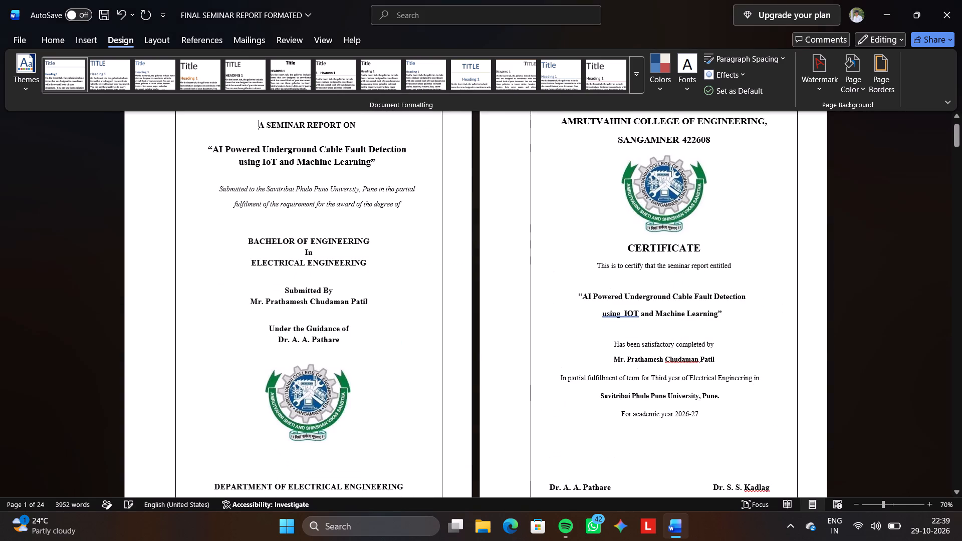
Examine the page border's spacing around the title, certificate, contents and Chapter 1 pages.
scroll(570, 406, down, 6)
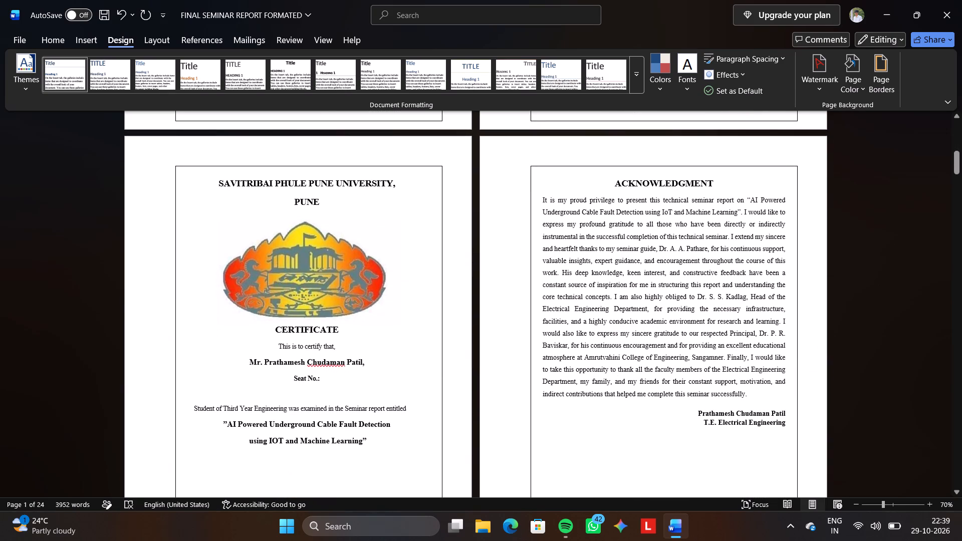
scroll(570, 406, down, 5)
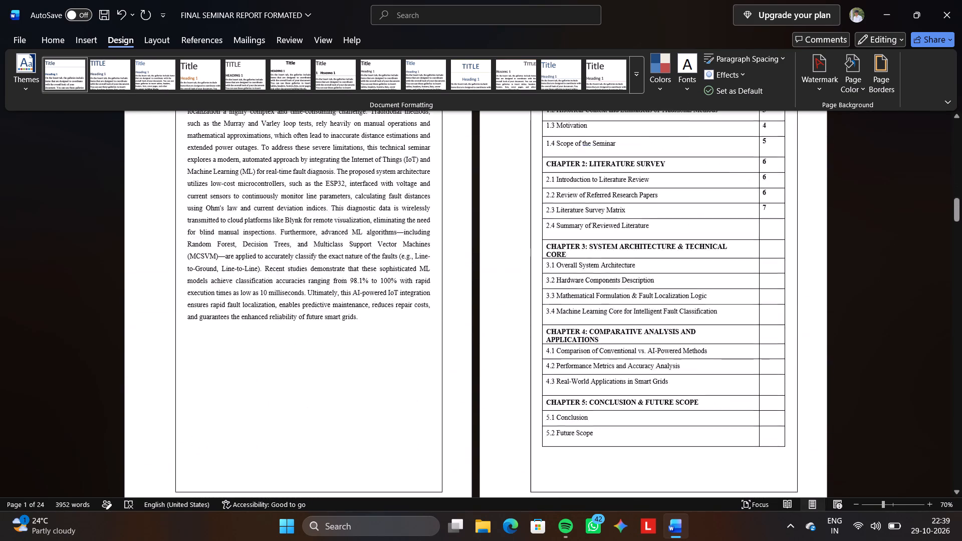
scroll(570, 406, down, 1)
right_click(570, 406)
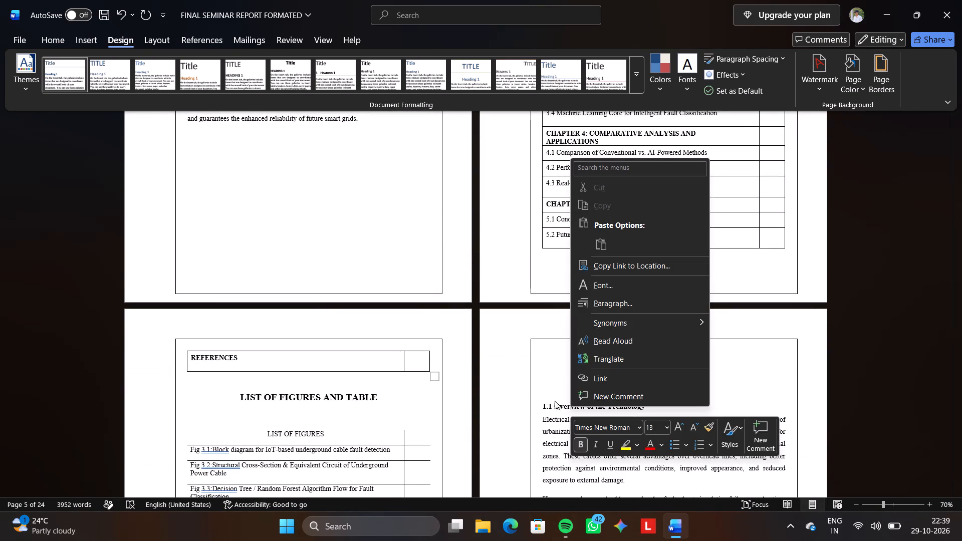
scroll(523, 383, down, 1)
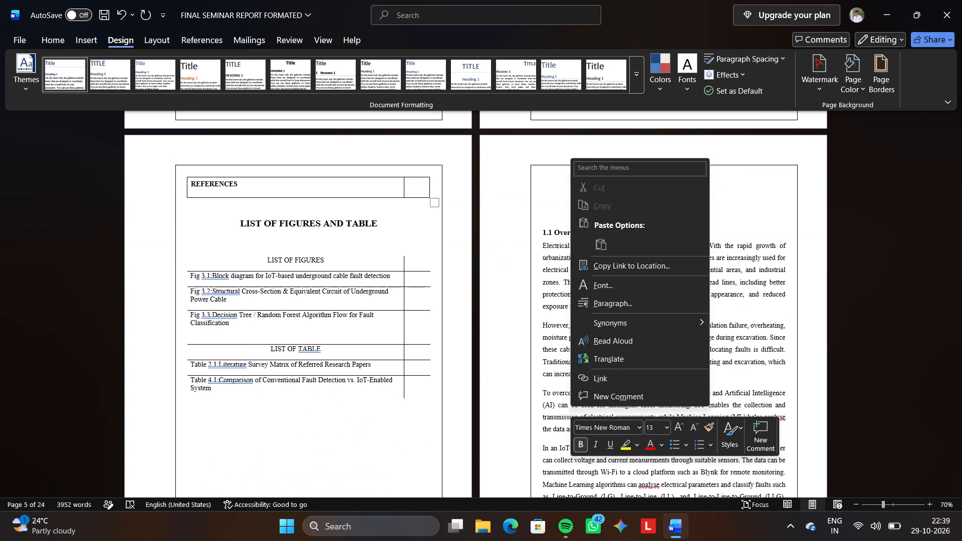
click(523, 383)
scroll(523, 383, down, 1)
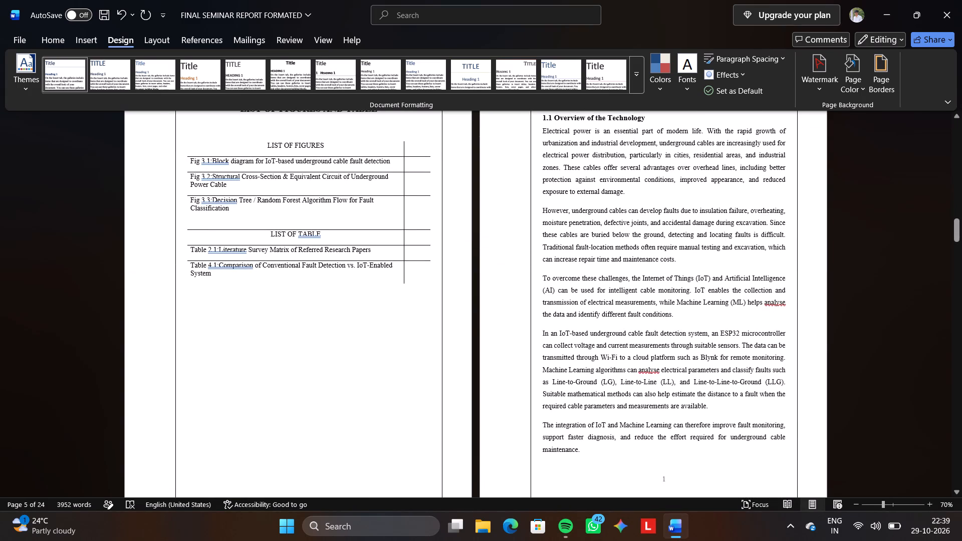
scroll(523, 383, down, 2)
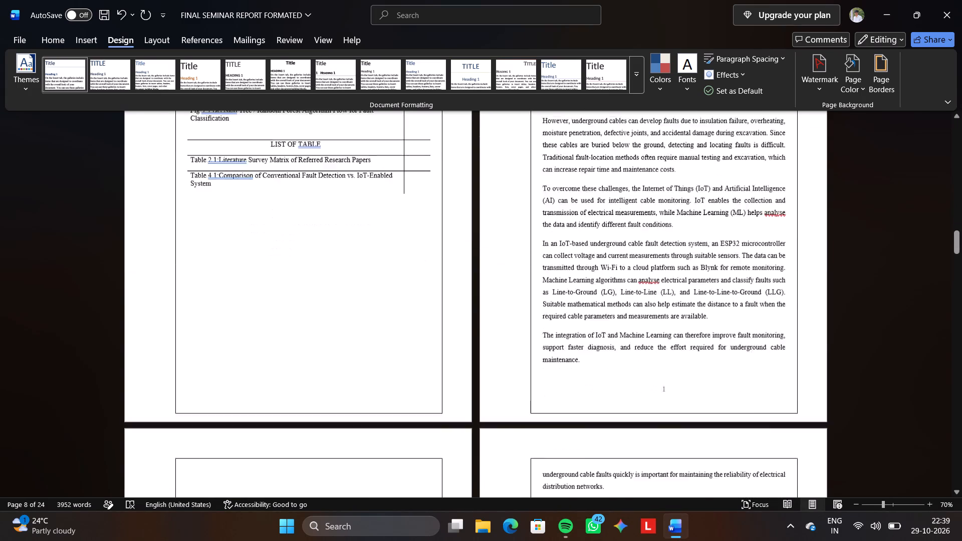
scroll(523, 383, down, 1)
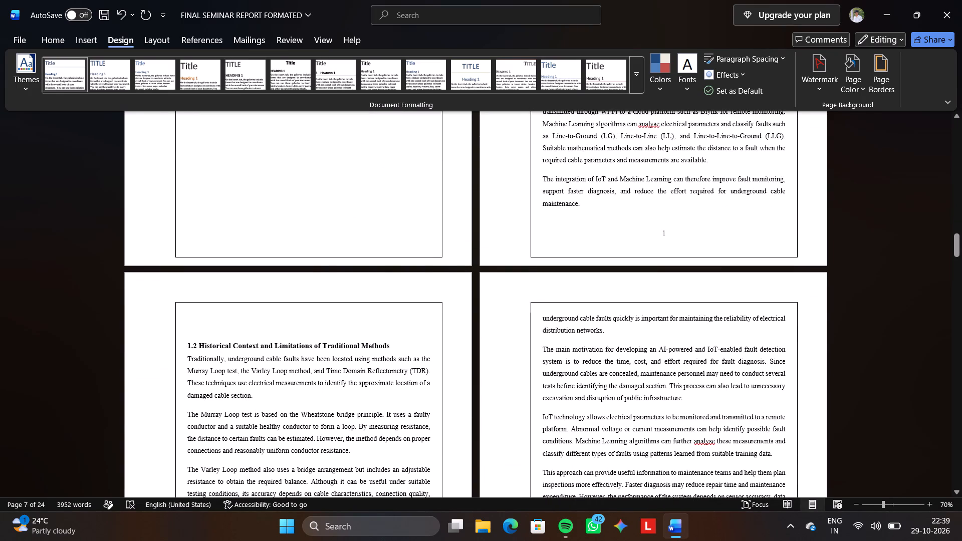
scroll(523, 383, down, 1)
scroll(523, 383, up, 4)
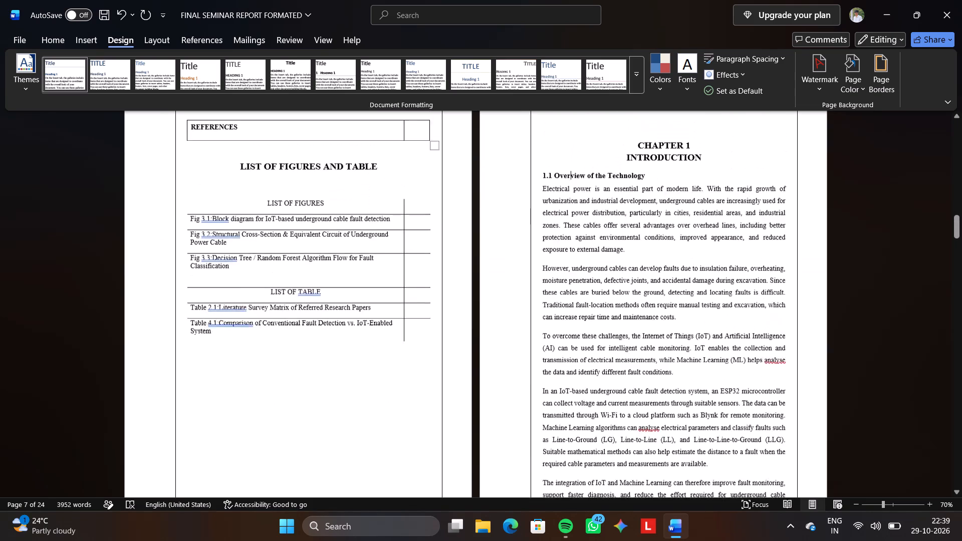
scroll(523, 383, up, 9)
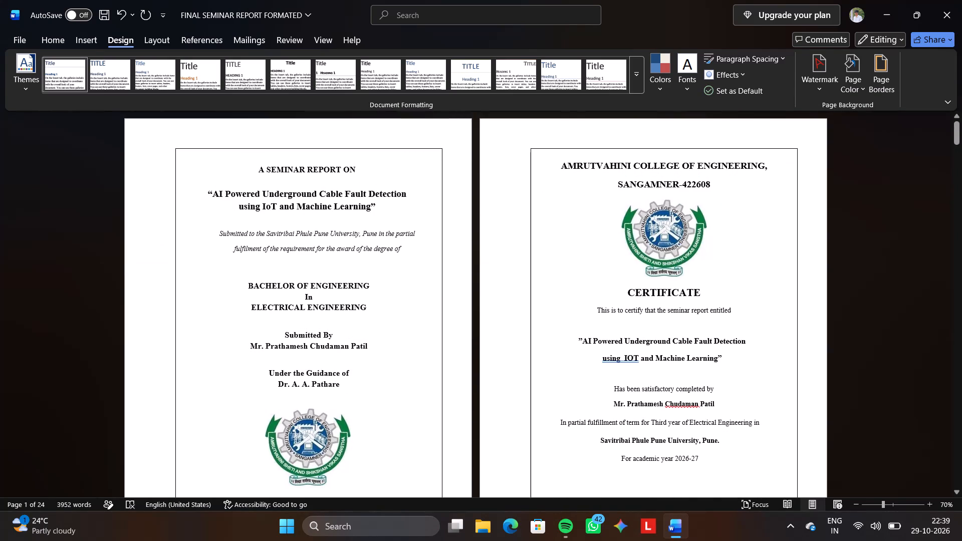
scroll(523, 383, down, 4)
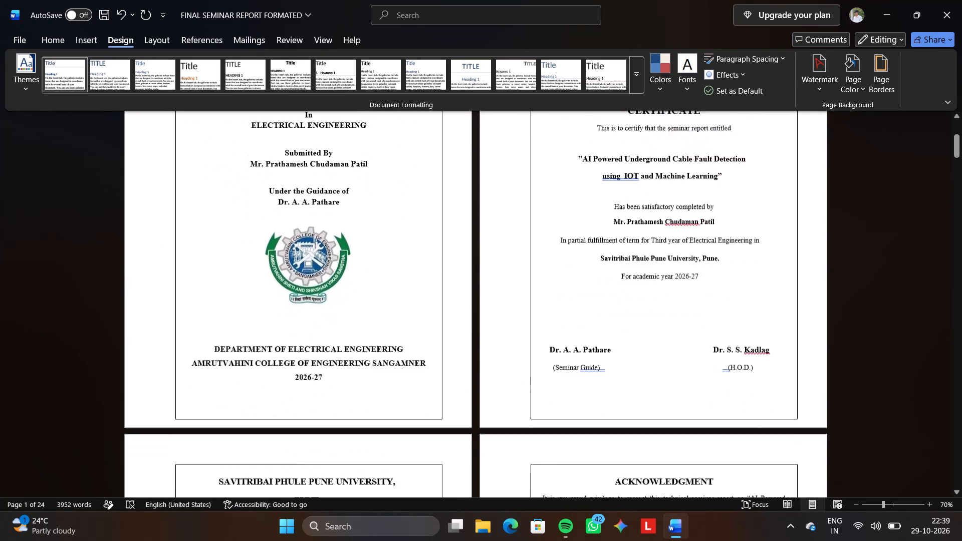
scroll(523, 383, down, 1)
scroll(523, 383, up, 1)
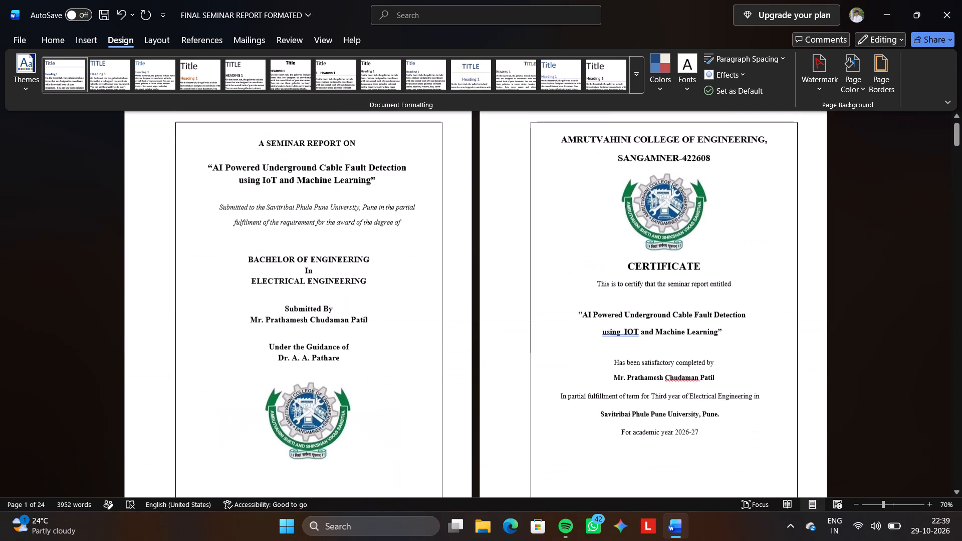
Examine how the page border frames the title, certificate and acknowledgment pages.
scroll(523, 383, up, 1)
scroll(523, 383, down, 3)
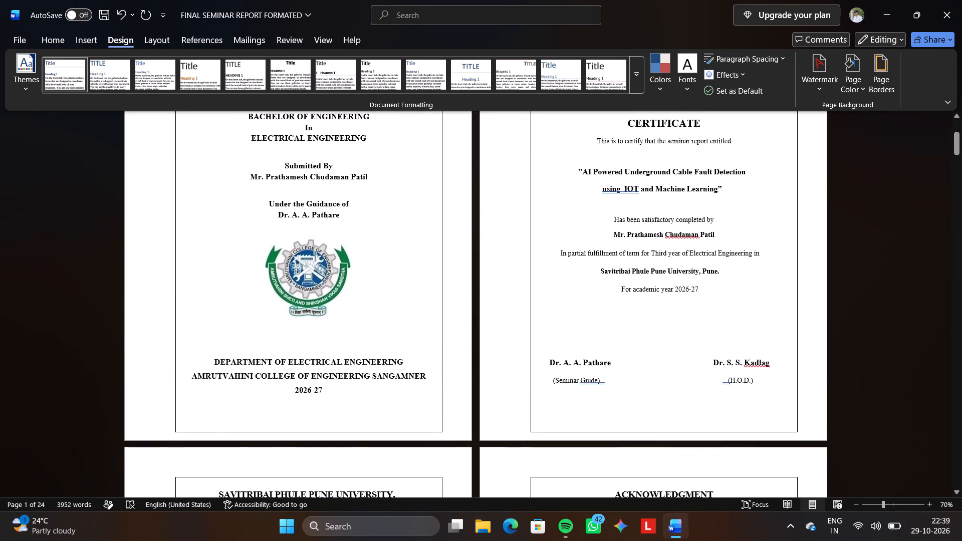
click(525, 372)
scroll(525, 372, down, 2)
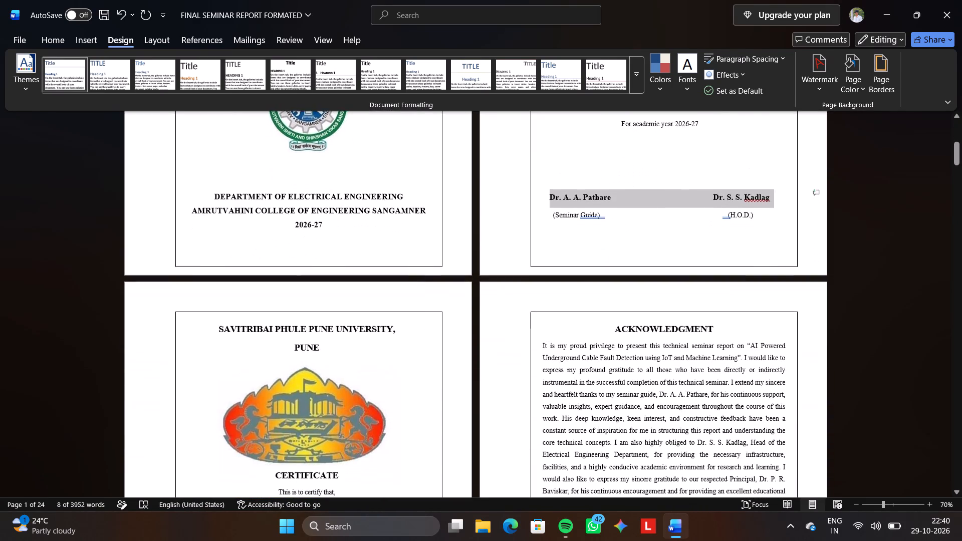
scroll(525, 372, down, 1)
scroll(525, 372, up, 1)
Undo both page border applications to remove the border from the whole document.
key(ctrl+z)
key(ctrl+z)
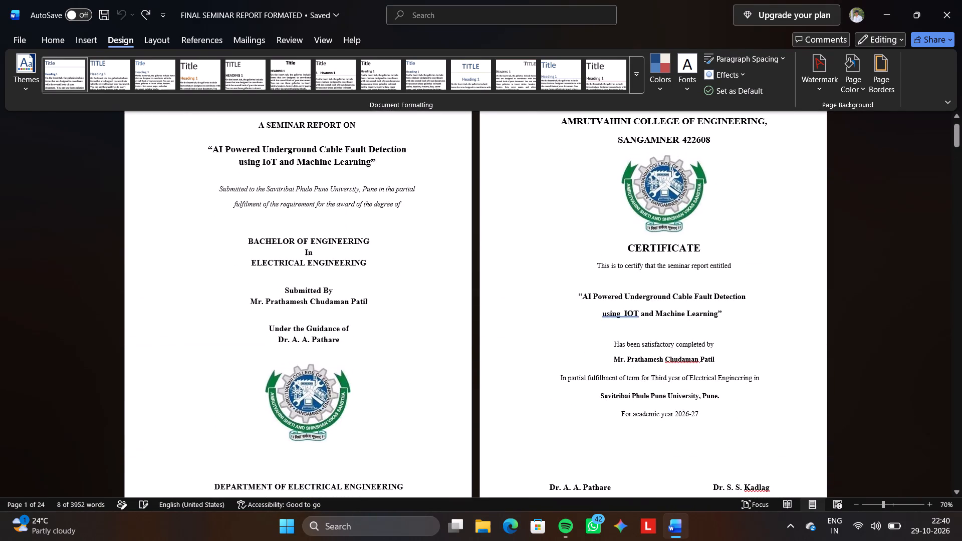
Review the report's pages from the front matter through the chapters to the references without the page border.
scroll(525, 372, down, 7)
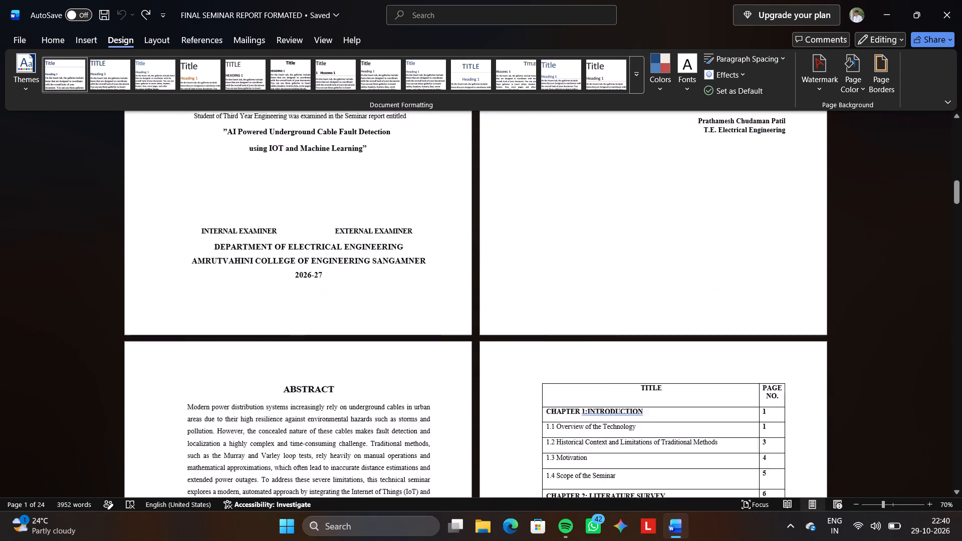
scroll(525, 372, down, 13)
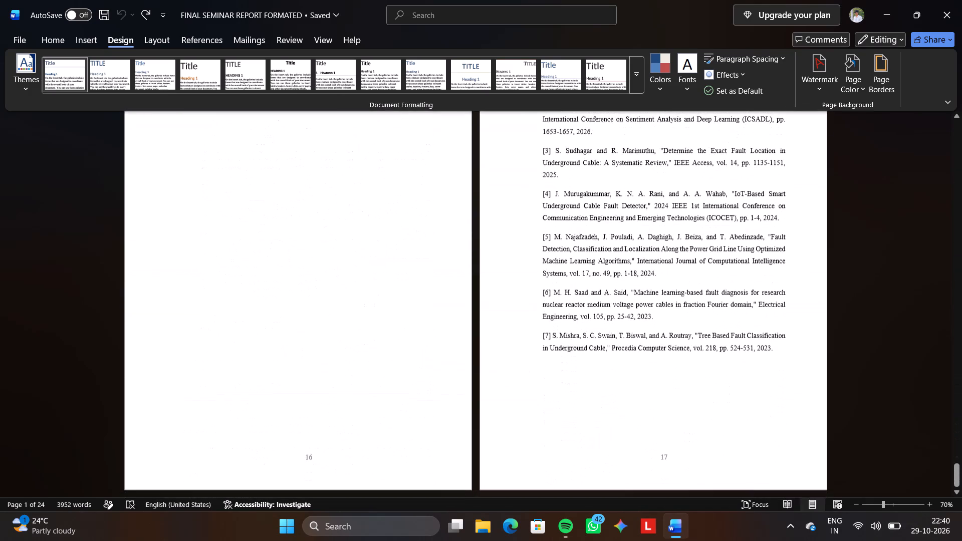
scroll(525, 372, down, 3)
scroll(525, 372, up, 14)
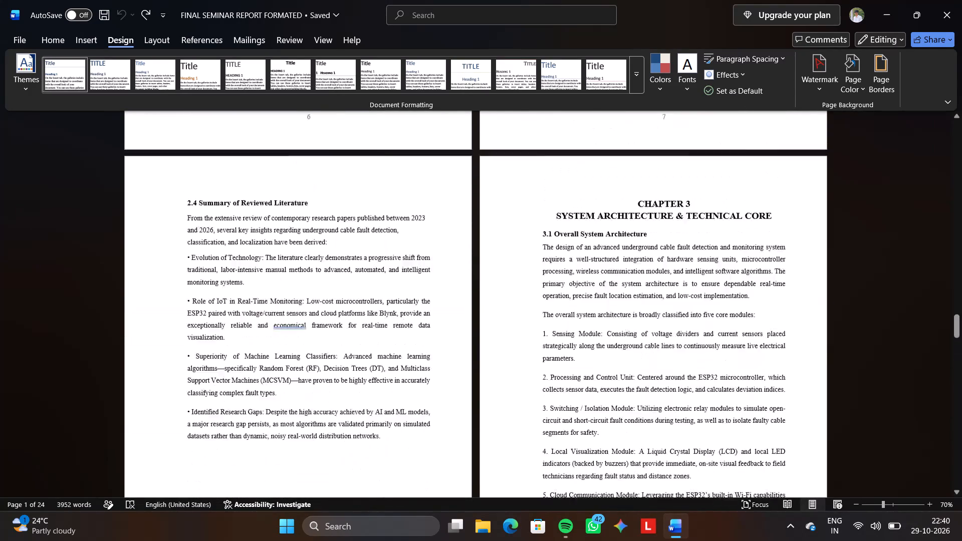
scroll(525, 372, up, 2)
Close the seminar report document and return to the desktop.
click(960, 0)
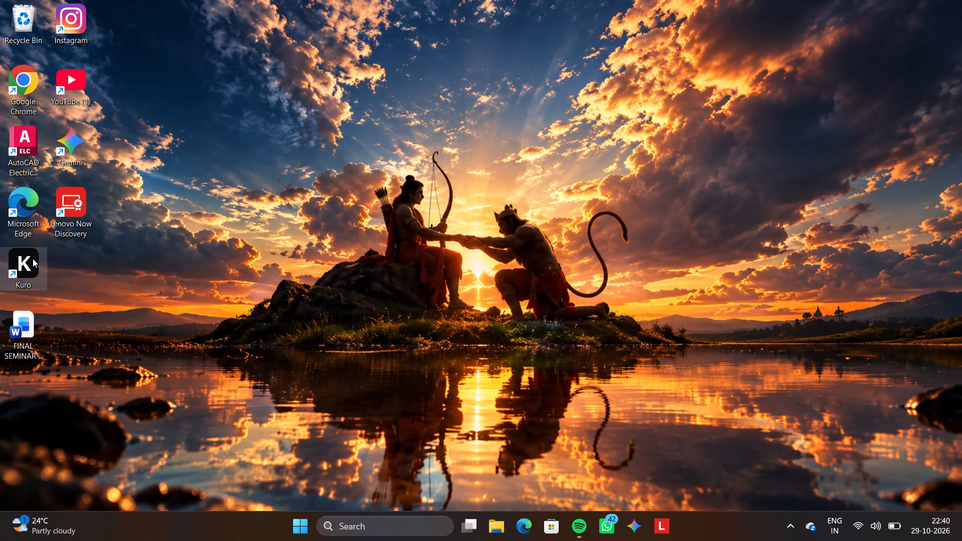
Launch Kuro from the desktop.
double_click(33, 258)
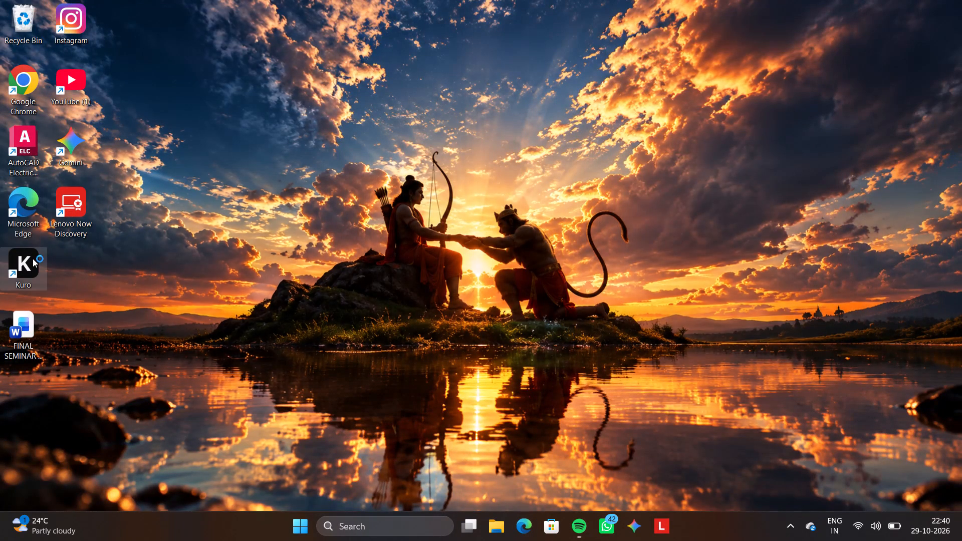
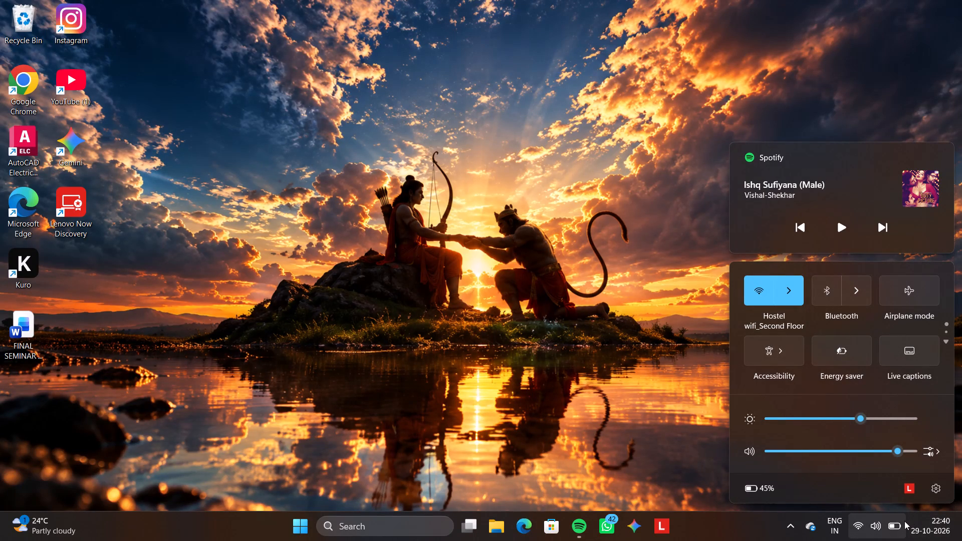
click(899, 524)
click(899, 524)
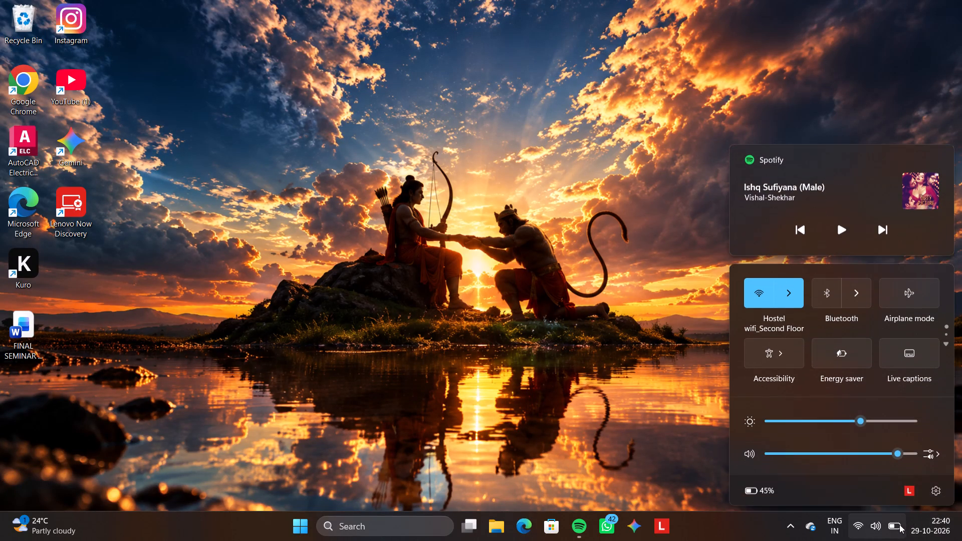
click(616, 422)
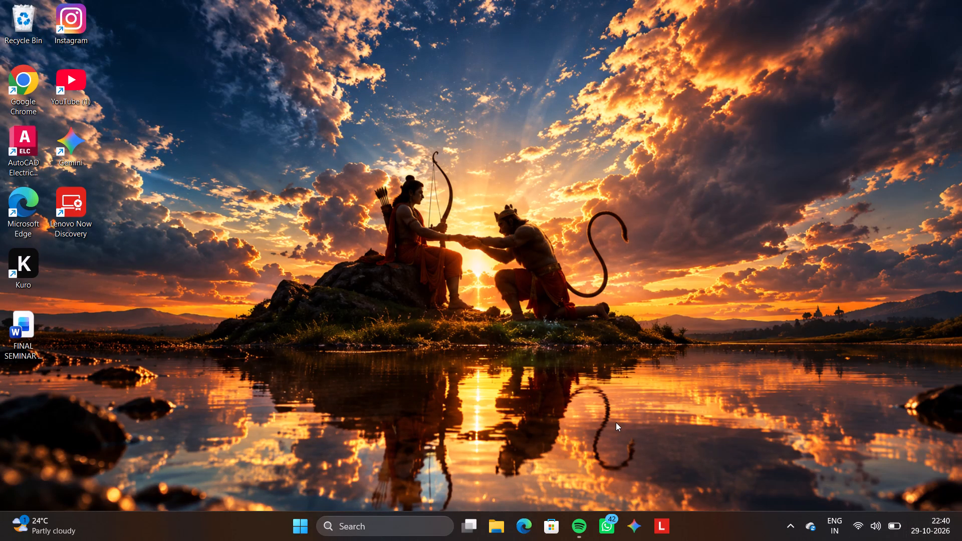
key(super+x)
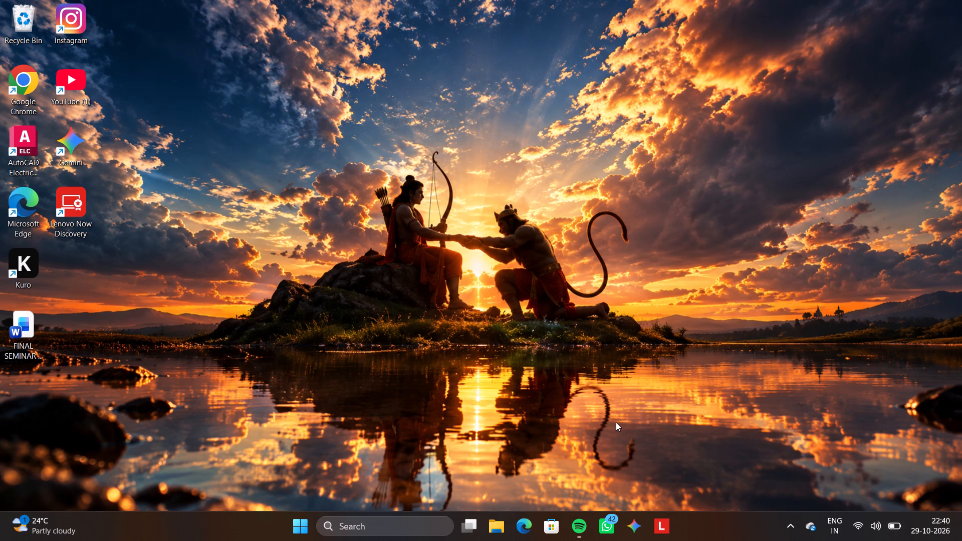